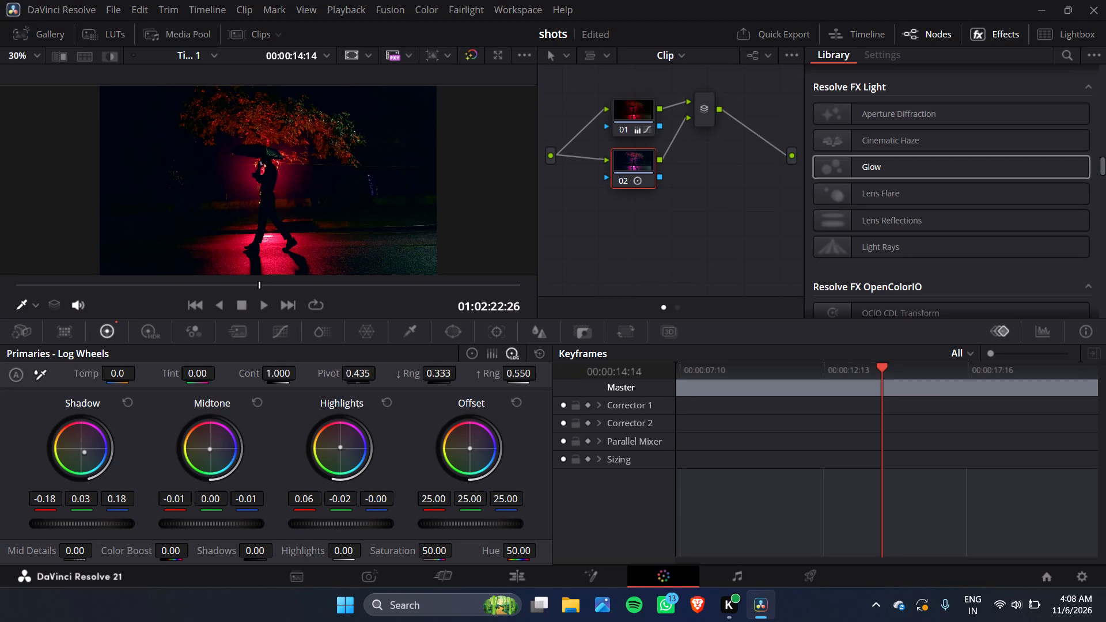
Shift node 02's Offset color balance toward warm red, to about 29.52 red, 25.08 green and 10.53 blue.
drag(471, 447, 119, 457)
drag(119, 457, 417, 416)
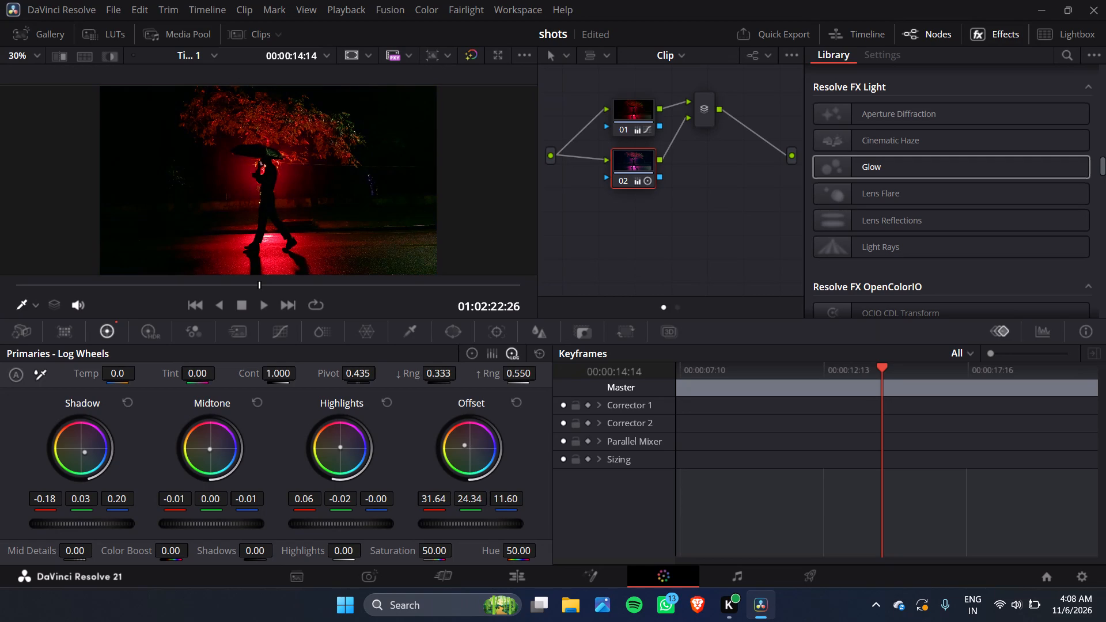
drag(417, 416, 467, 465)
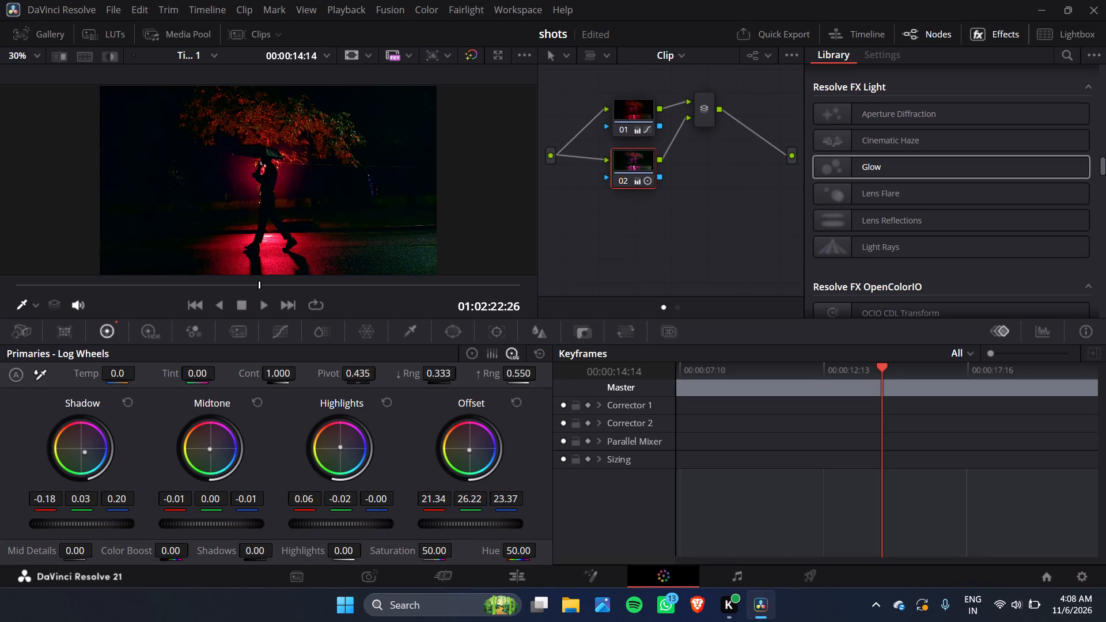
drag(467, 465, 490, 487)
drag(490, 487, 489, 428)
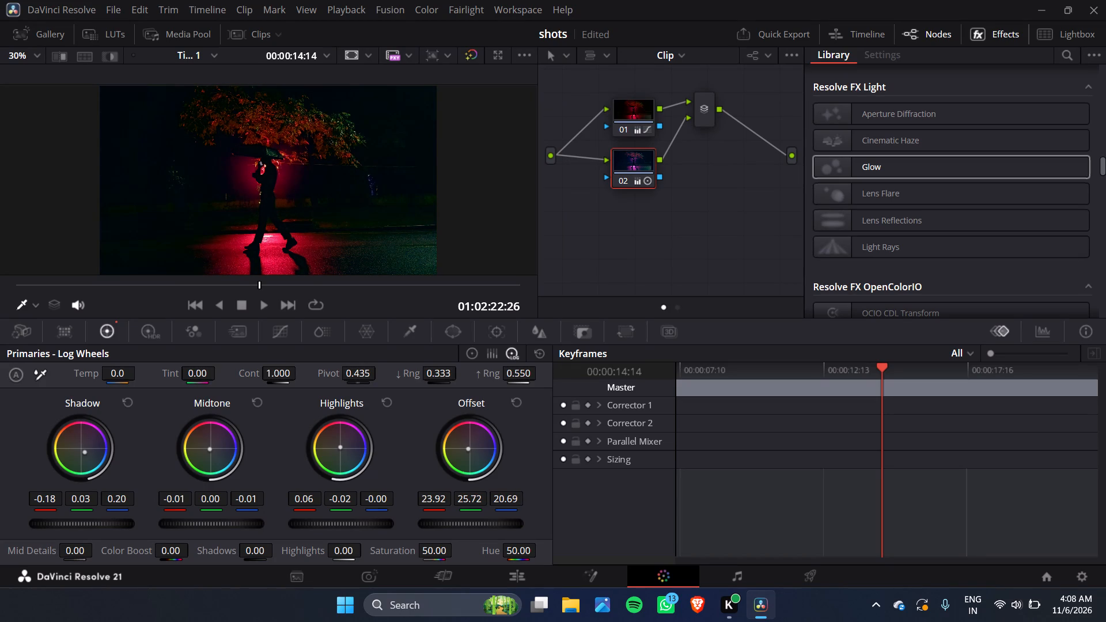
drag(489, 428, 450, 450)
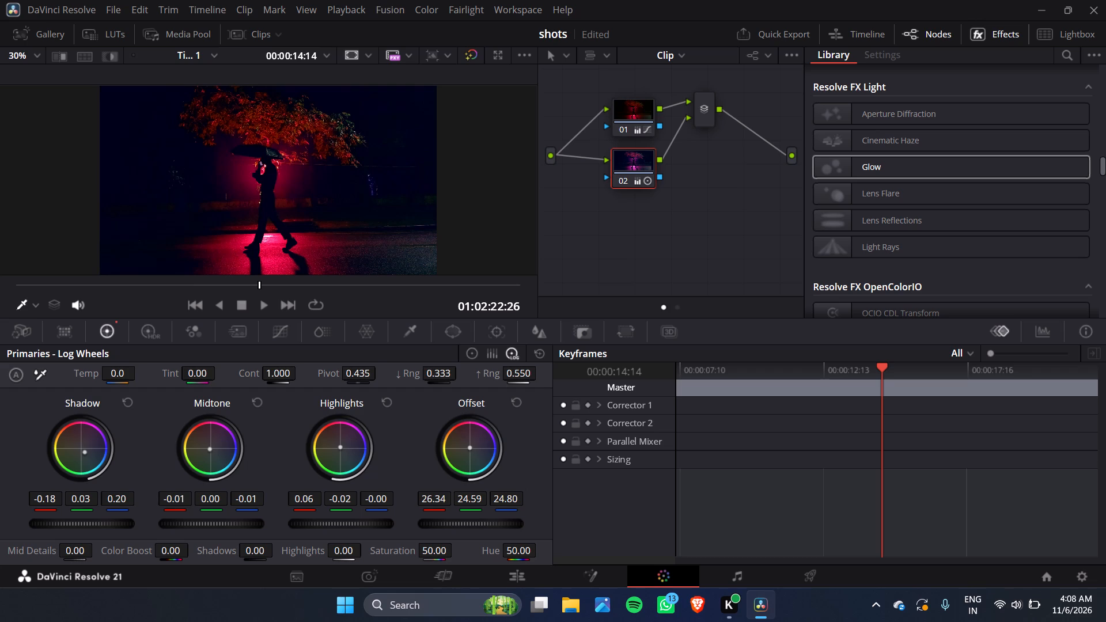
drag(450, 450, 428, 433)
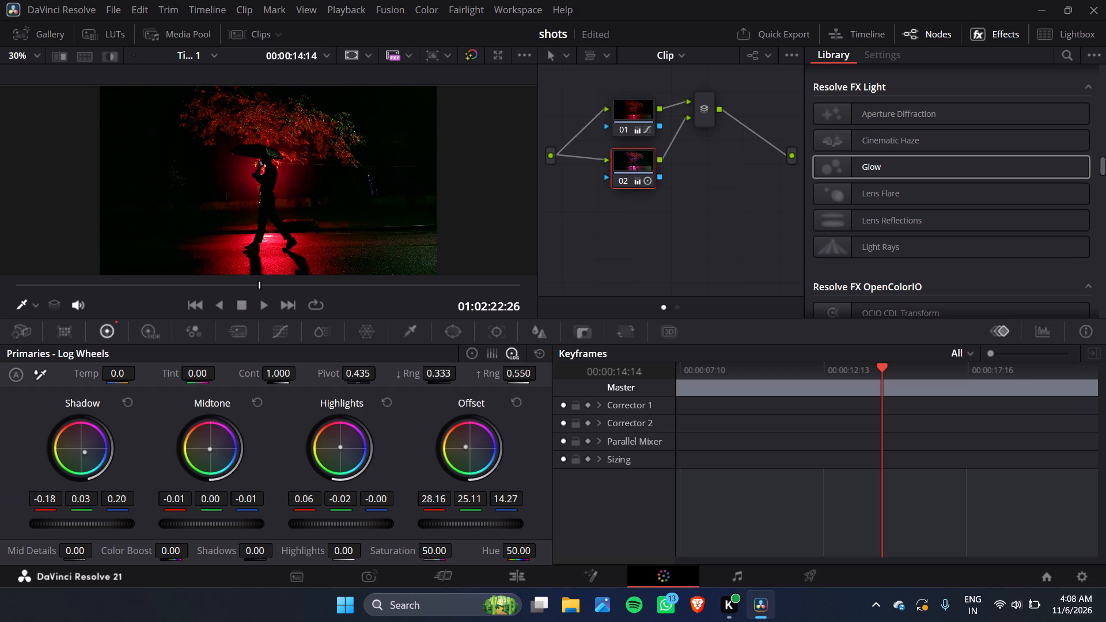
drag(428, 433, 413, 433)
drag(413, 433, 435, 408)
drag(435, 408, 301, 414)
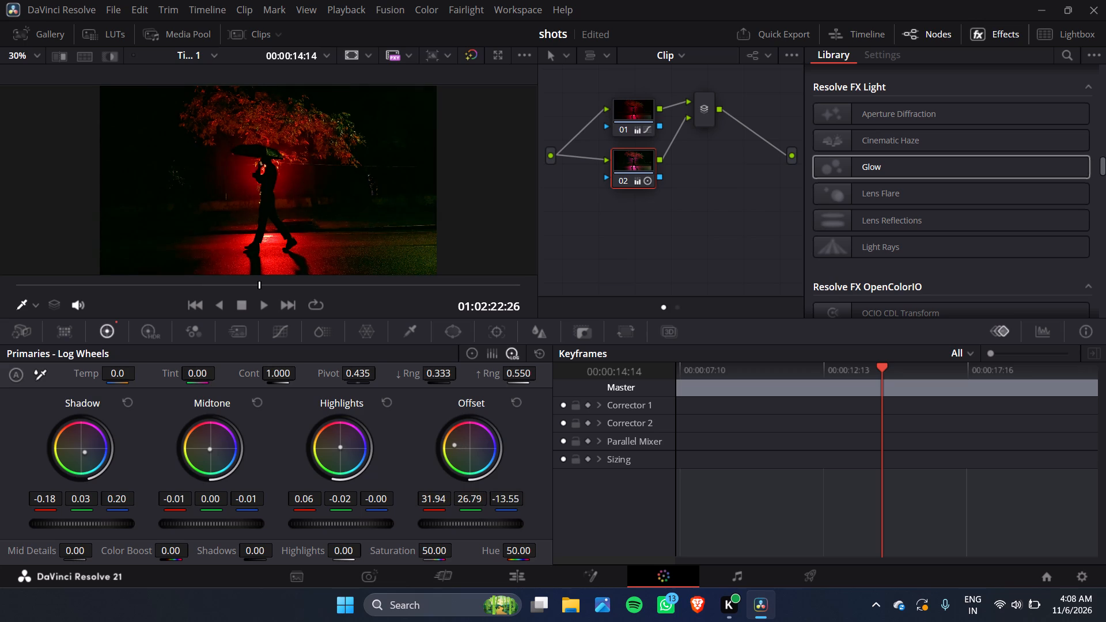
drag(301, 414, 173, 401)
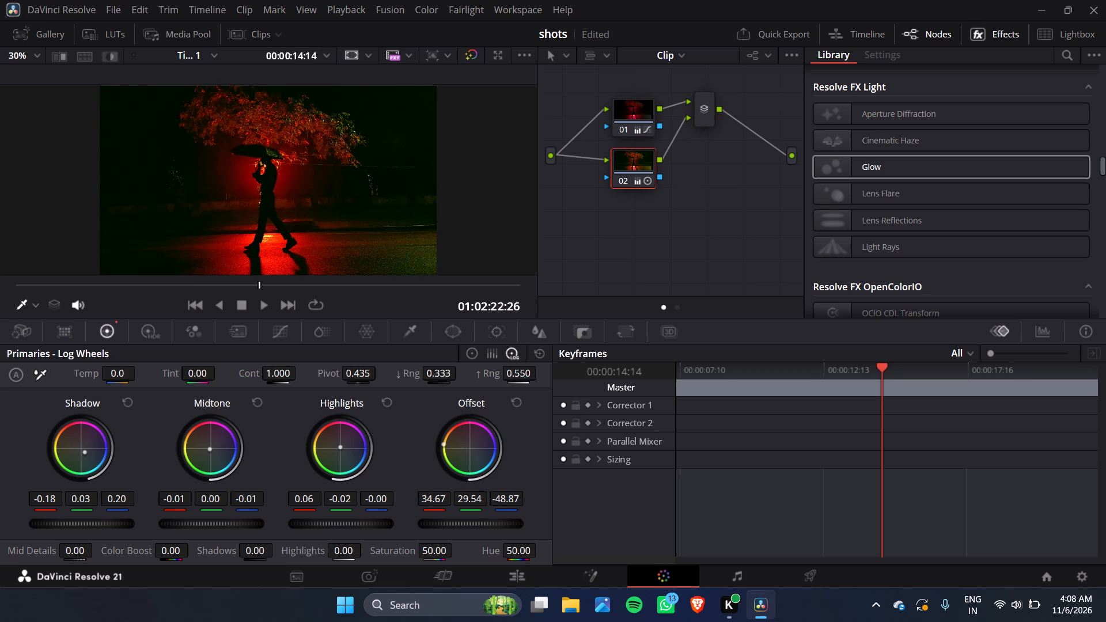
drag(173, 401, 173, 400)
drag(173, 400, 378, 439)
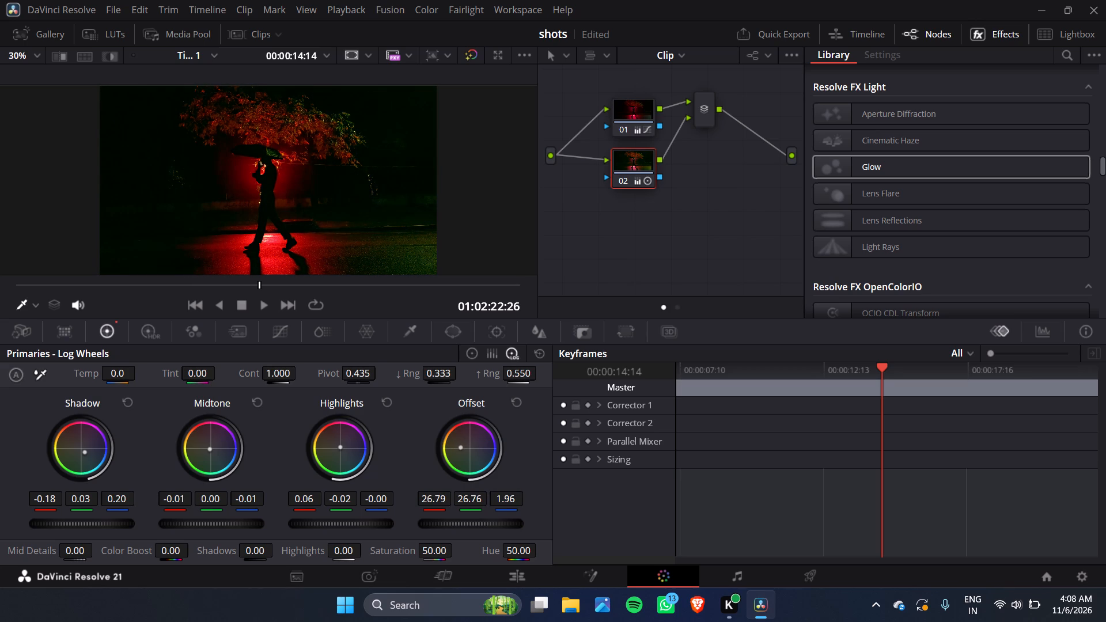
drag(378, 439, 390, 430)
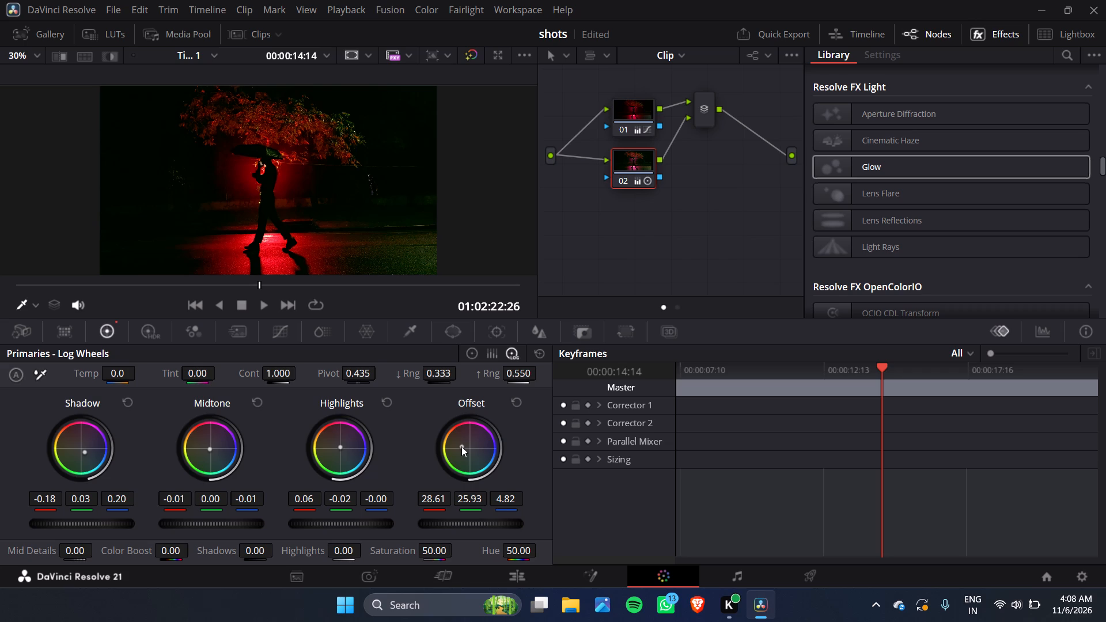
drag(461, 446, 489, 439)
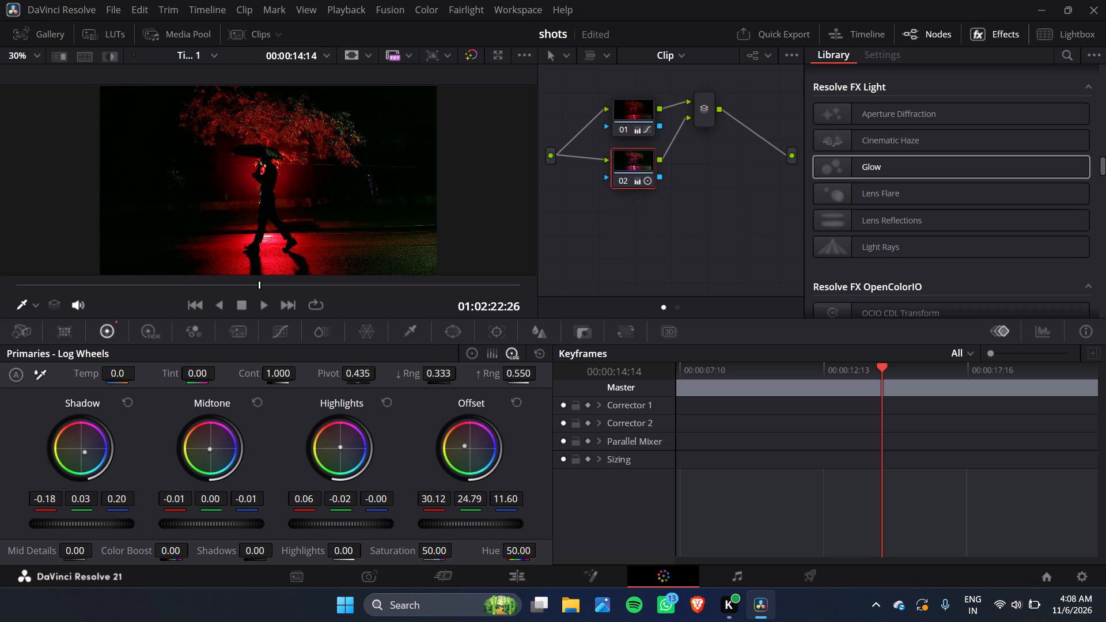
drag(489, 439, 484, 442)
Push node 02's Highlights color balance toward red, to about 0.15 red, 0.00 green and -0.40 blue.
drag(341, 447, 209, 430)
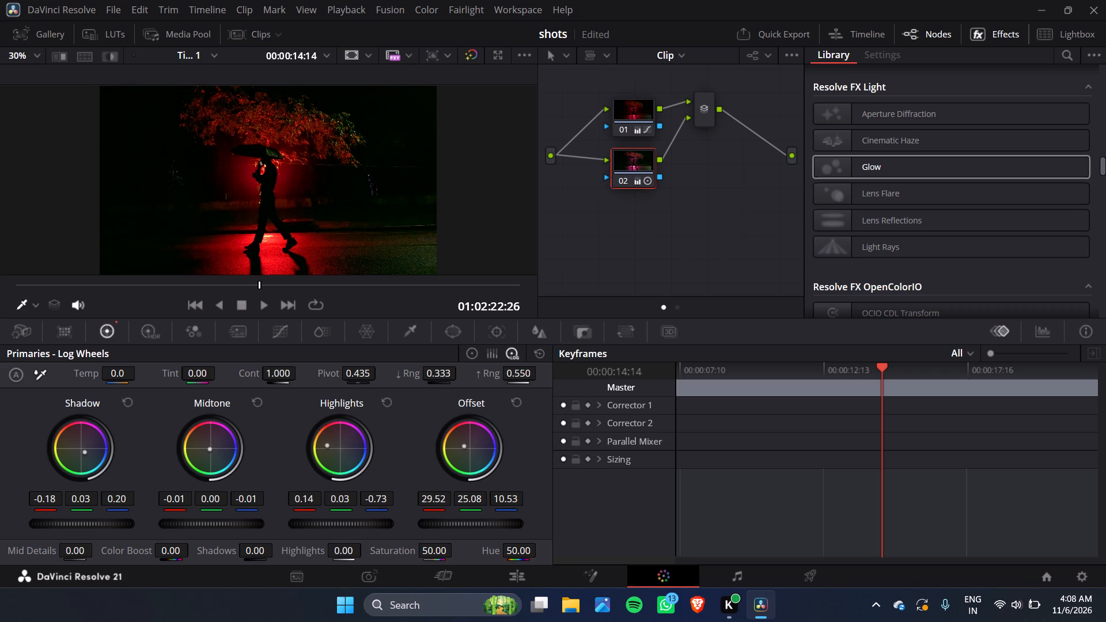
drag(209, 430, 268, 428)
Adjust node 02's Shadow color balance to about -0.19 red, 0.04 green and 0.18 blue.
drag(84, 452, 544, 307)
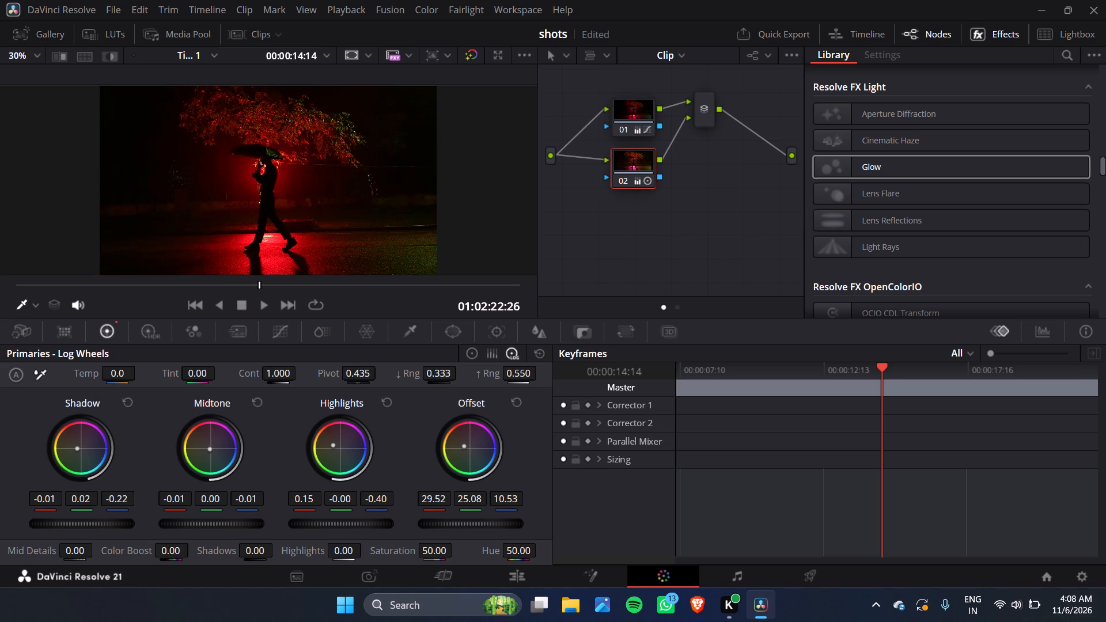
drag(544, 307, 535, 305)
drag(535, 305, 615, 344)
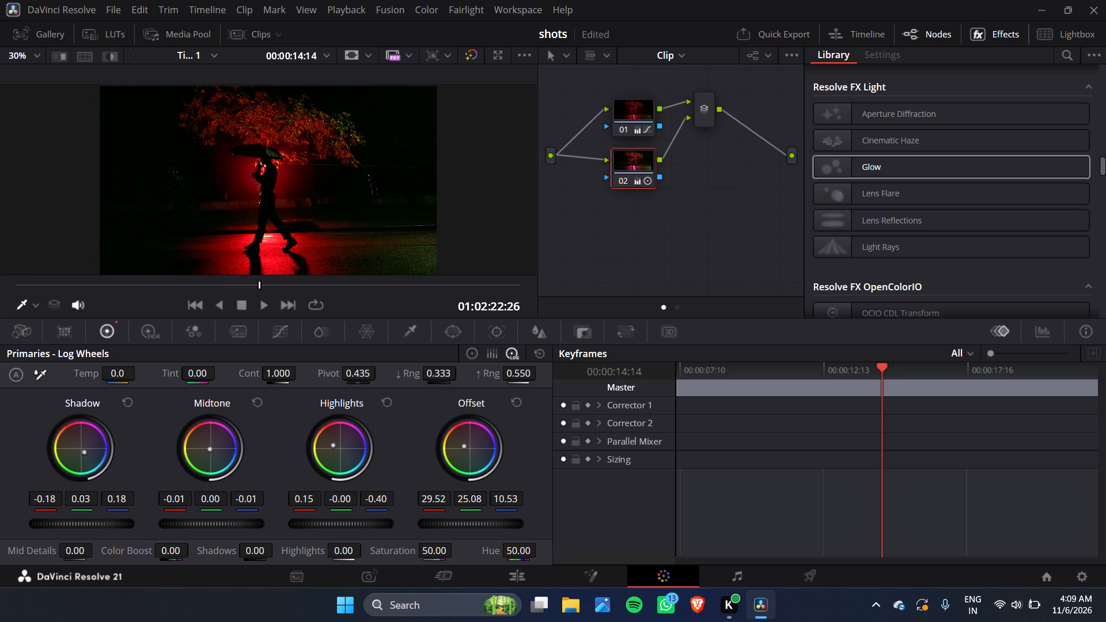
drag(615, 344, 615, 345)
Warm node 02's Midtone color balance to about 0.05 red, 0.00 green and -0.14 blue.
drag(210, 445, 101, 388)
drag(199, 443, 204, 444)
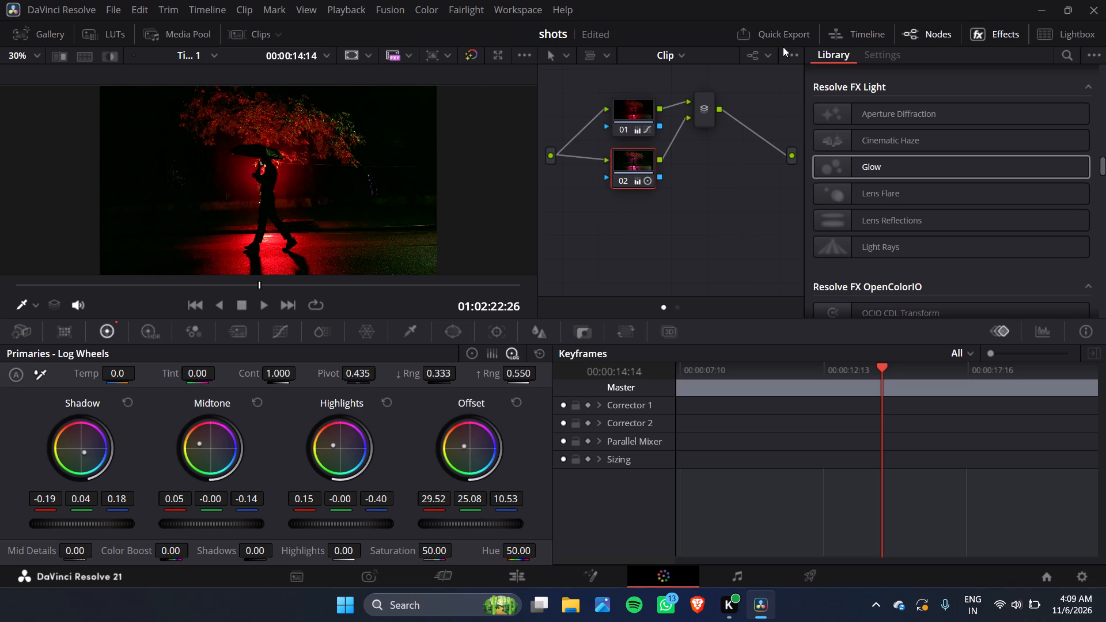
Soften the image on node 01 by setting its Mid Details to -34.
click(626, 101)
drag(81, 551, 22, 551)
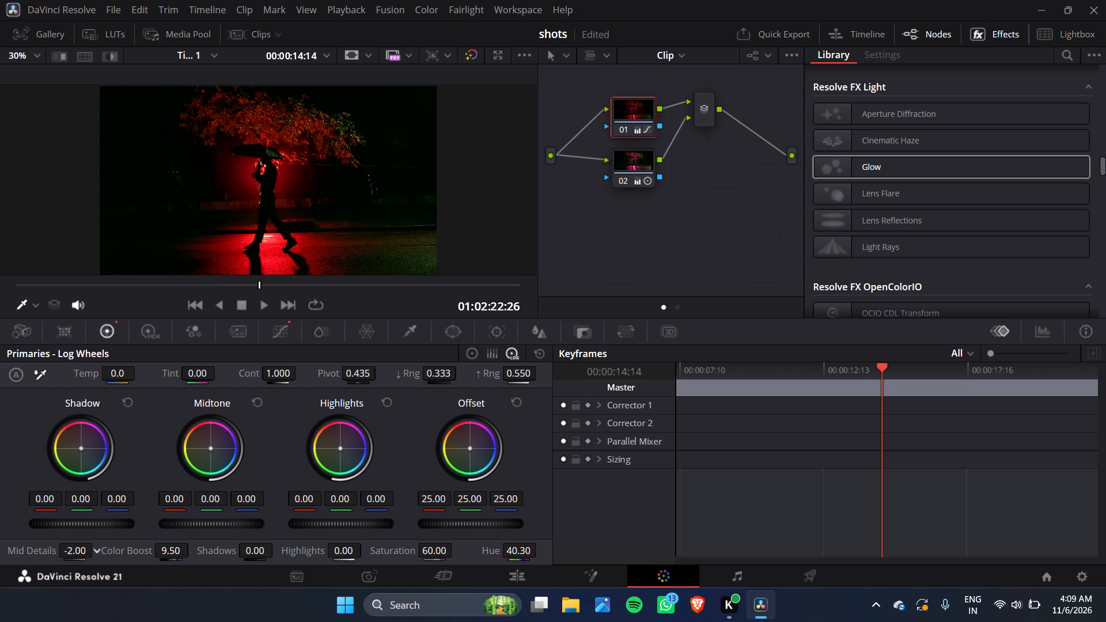
drag(22, 551, 540, 312)
drag(540, 312, 581, 313)
drag(581, 313, 864, 327)
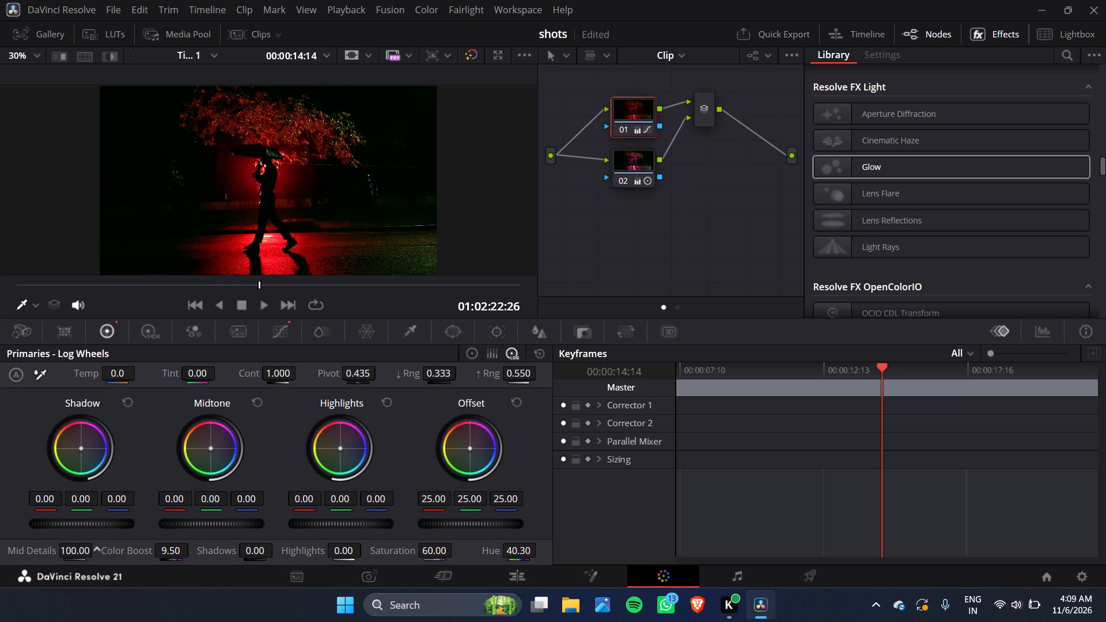
drag(864, 327, 162, 314)
drag(162, 314, 161, 314)
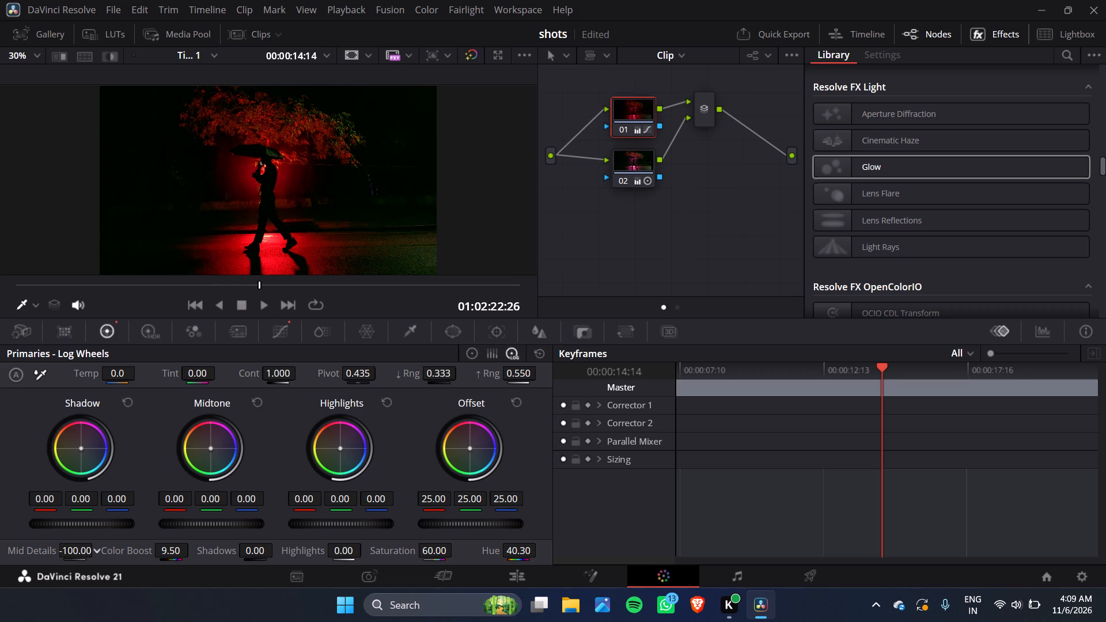
drag(161, 314, 264, 332)
drag(81, 551, 76, 551)
drag(76, 551, 74, 559)
click(621, 131)
click(621, 131)
Compare the shot with node 02 switched off and back on.
click(630, 166)
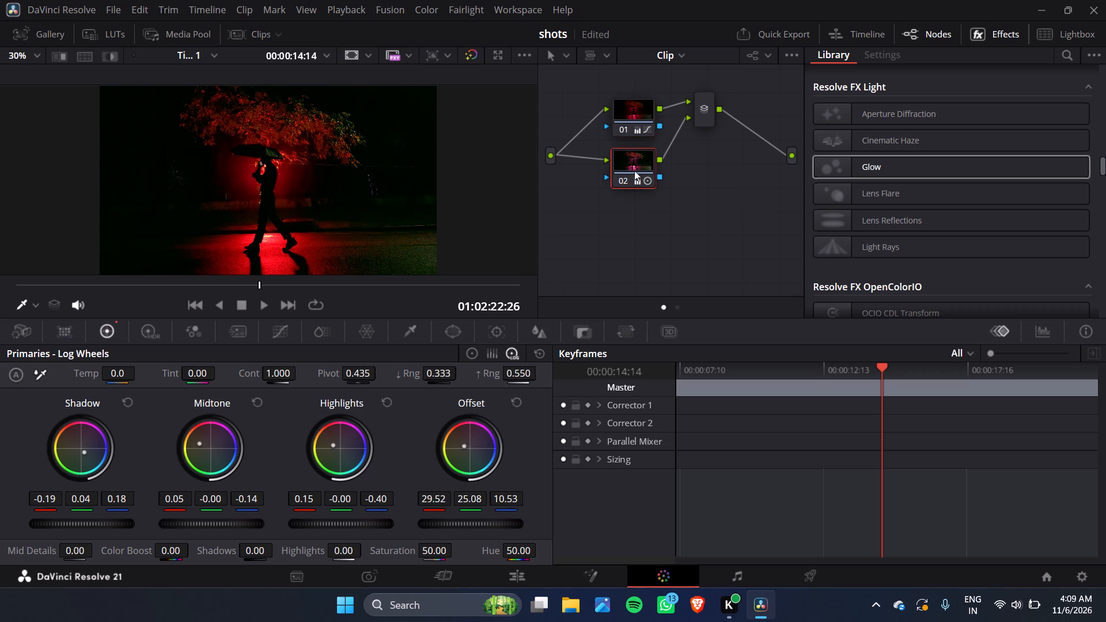
click(621, 184)
click(621, 184)
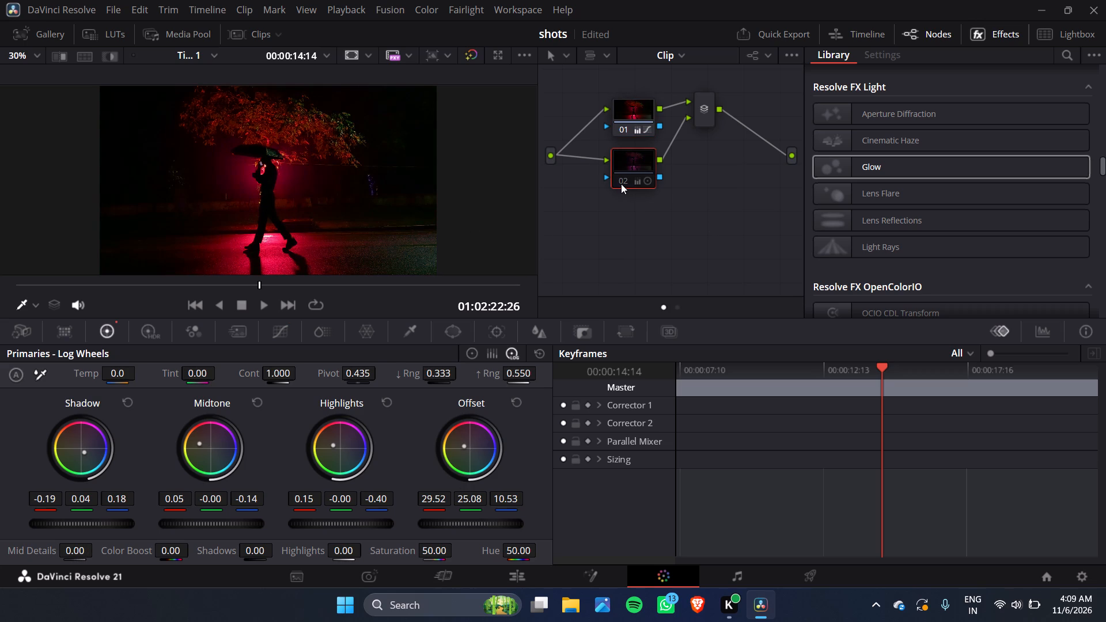
click(621, 184)
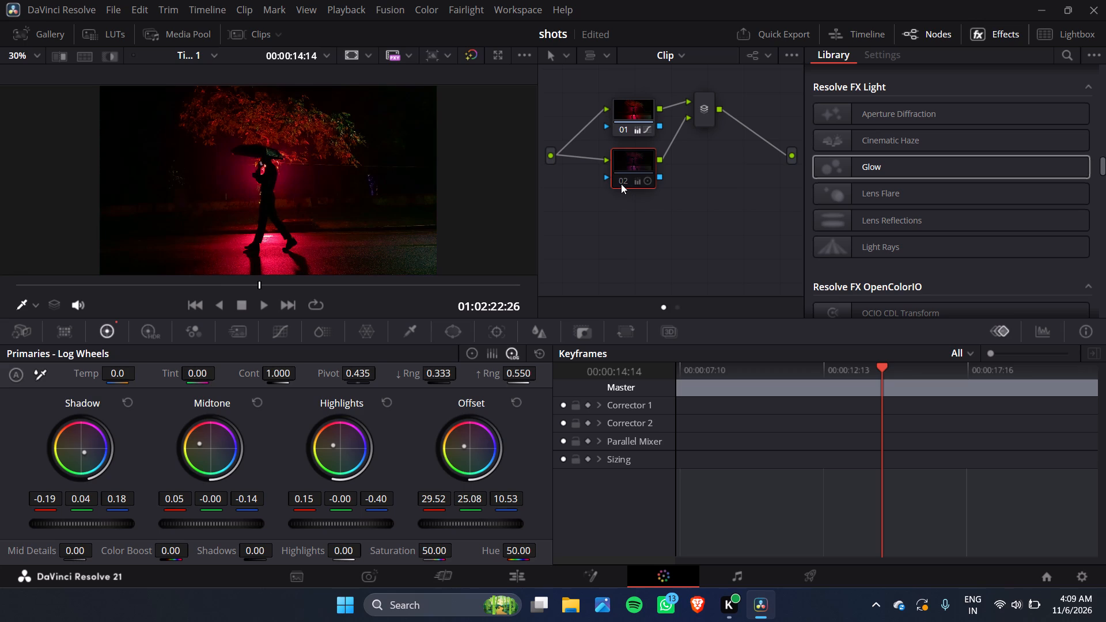
click(621, 184)
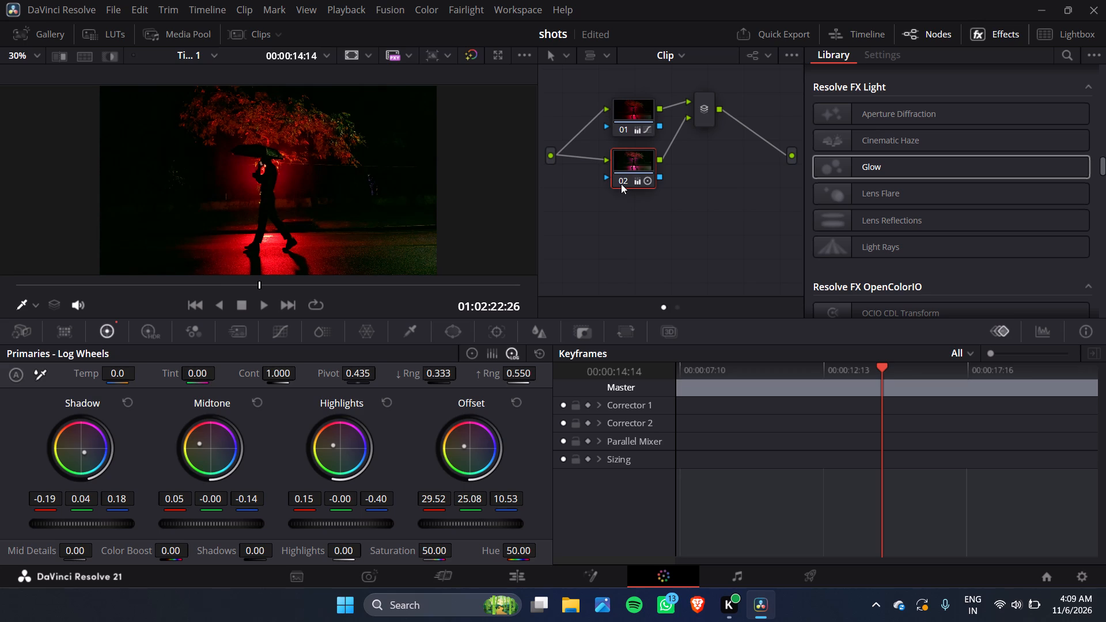
Reduce node 02's Shadow color balance to about -0.05 red, 0.01 green and 0.04 blue.
drag(85, 452, 63, 424)
drag(63, 424, 60, 420)
drag(60, 420, 61, 422)
Check node 02's effect on the shot by switching it off and on again.
click(615, 181)
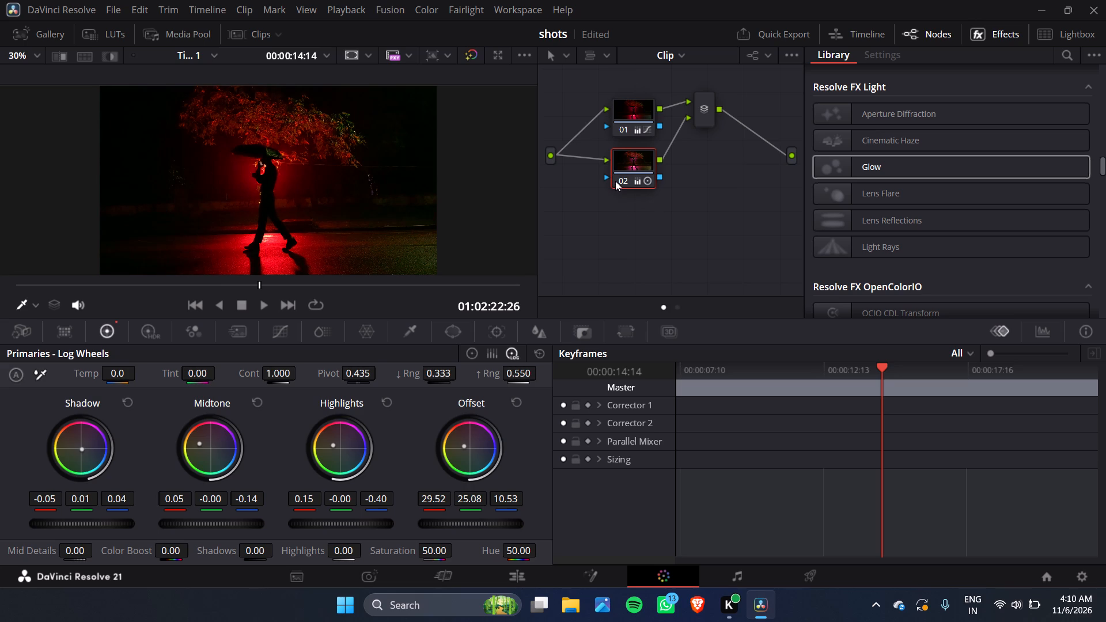
click(624, 179)
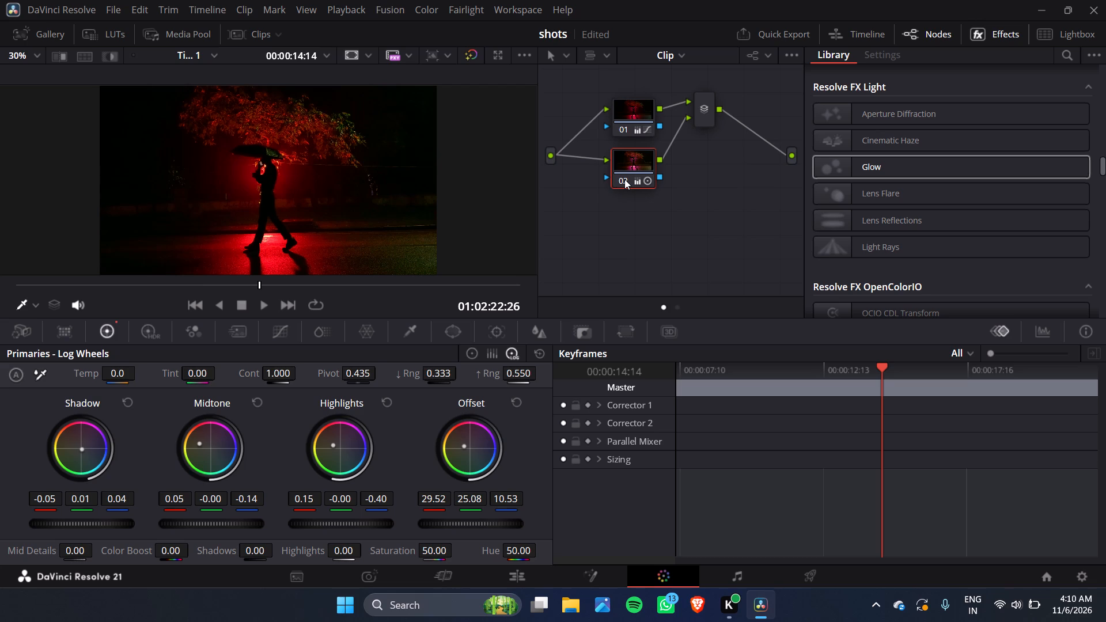
click(624, 179)
right_click(632, 160)
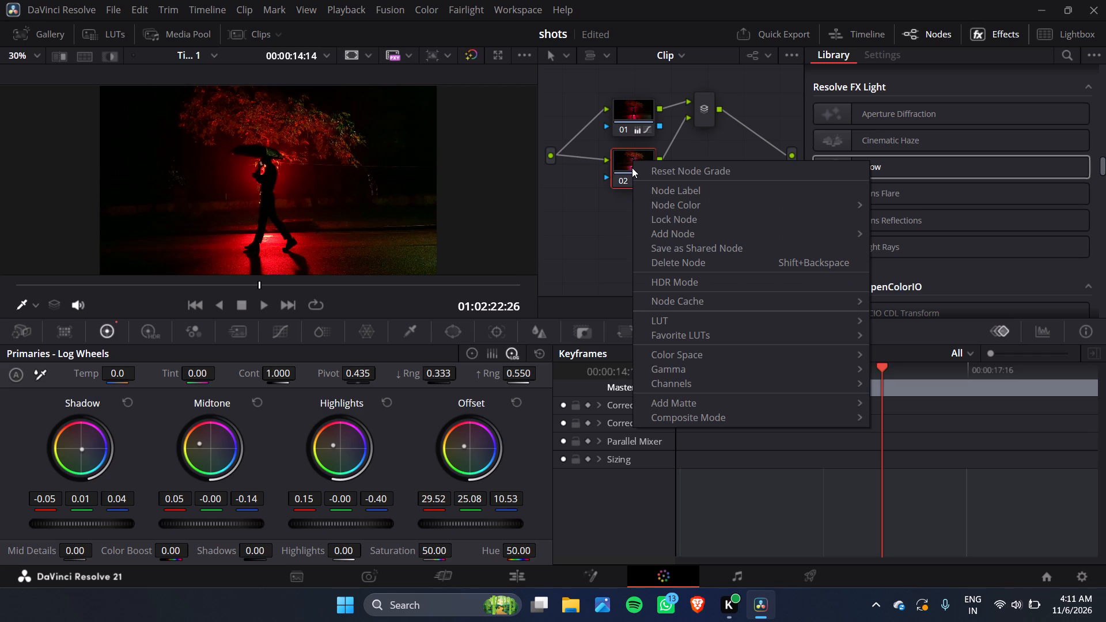
Lower node 01's Color Boost to 2.00.
click(642, 111)
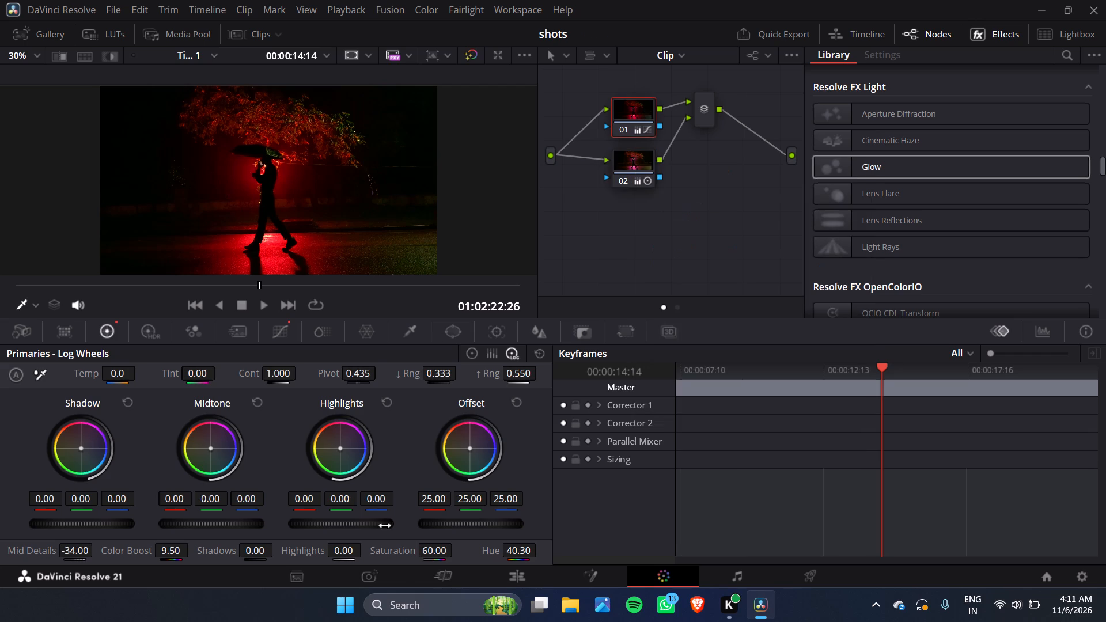
drag(174, 553, 173, 553)
drag(173, 553, 167, 553)
drag(167, 553, 164, 555)
Check the graded shot in the Edit page's larger viewer and return to the Color page.
click(524, 574)
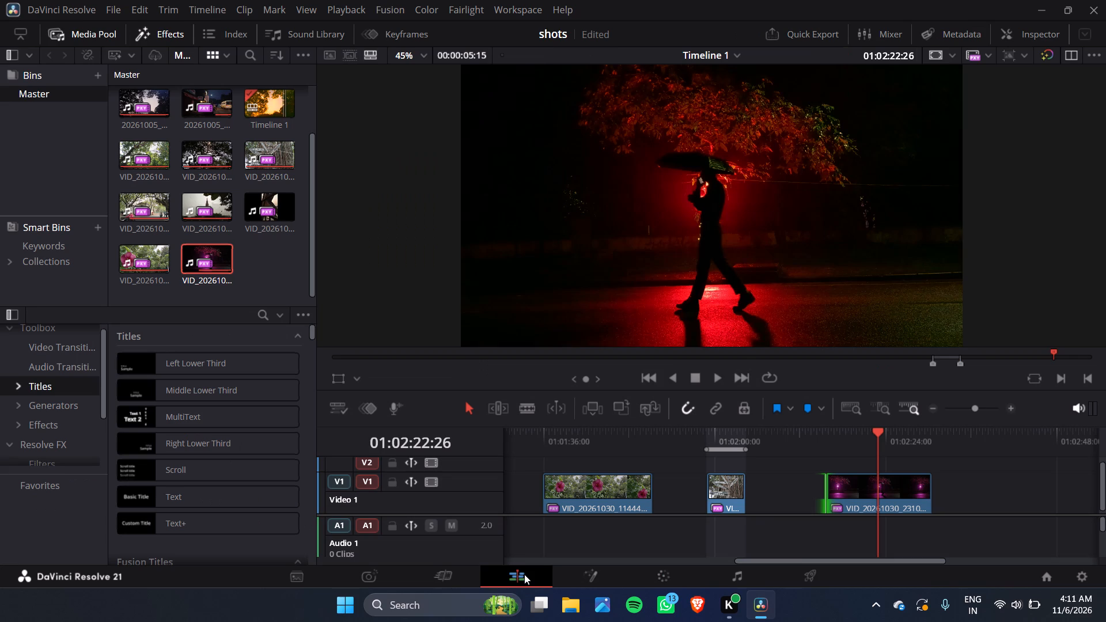
click(655, 579)
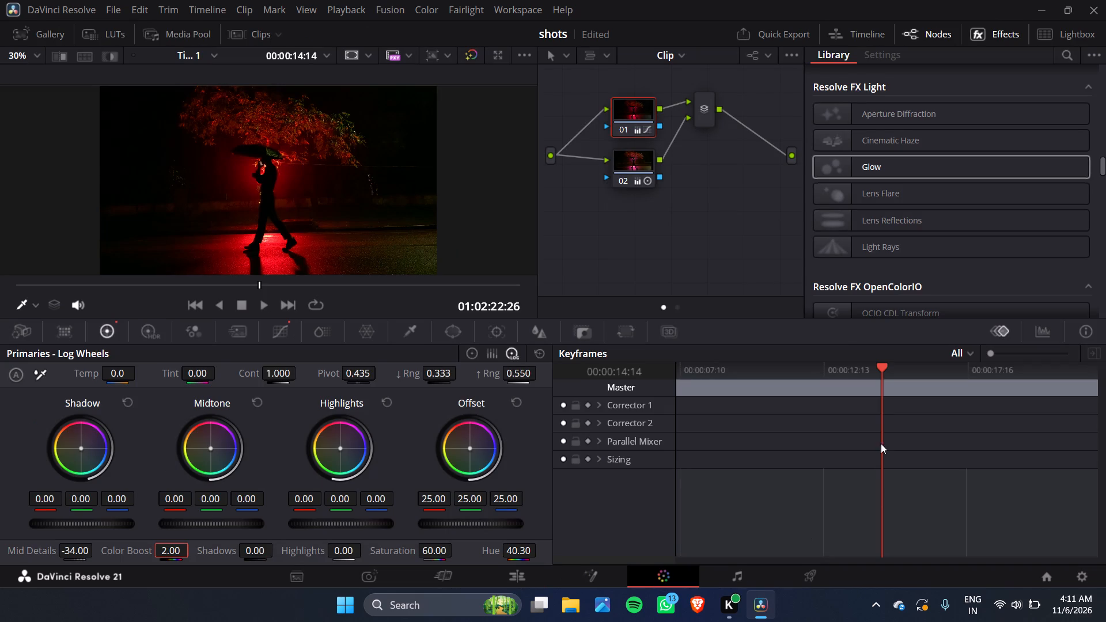
Add another parallel node from node 01 and apply the Light Rays effect to the new node.
click(837, 234)
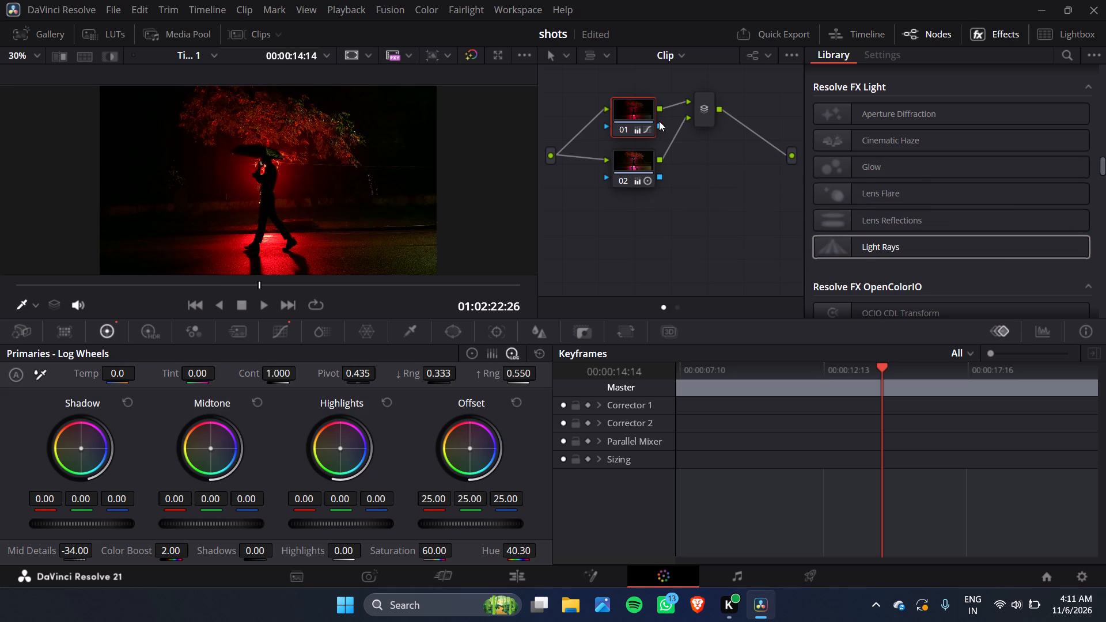
right_click(627, 105)
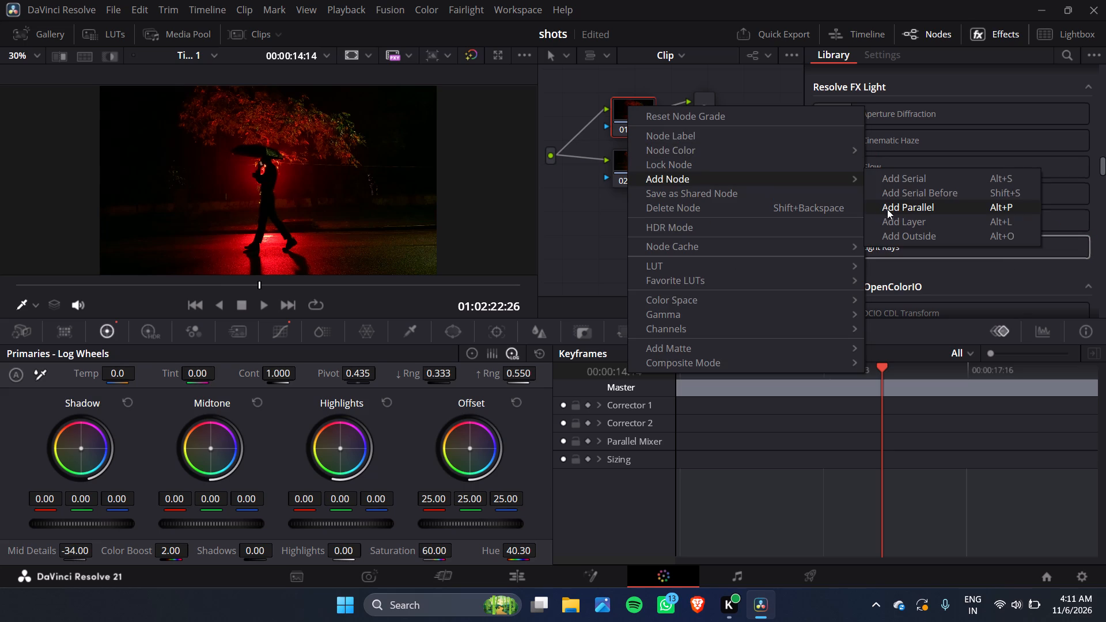
click(887, 209)
drag(886, 251, 638, 215)
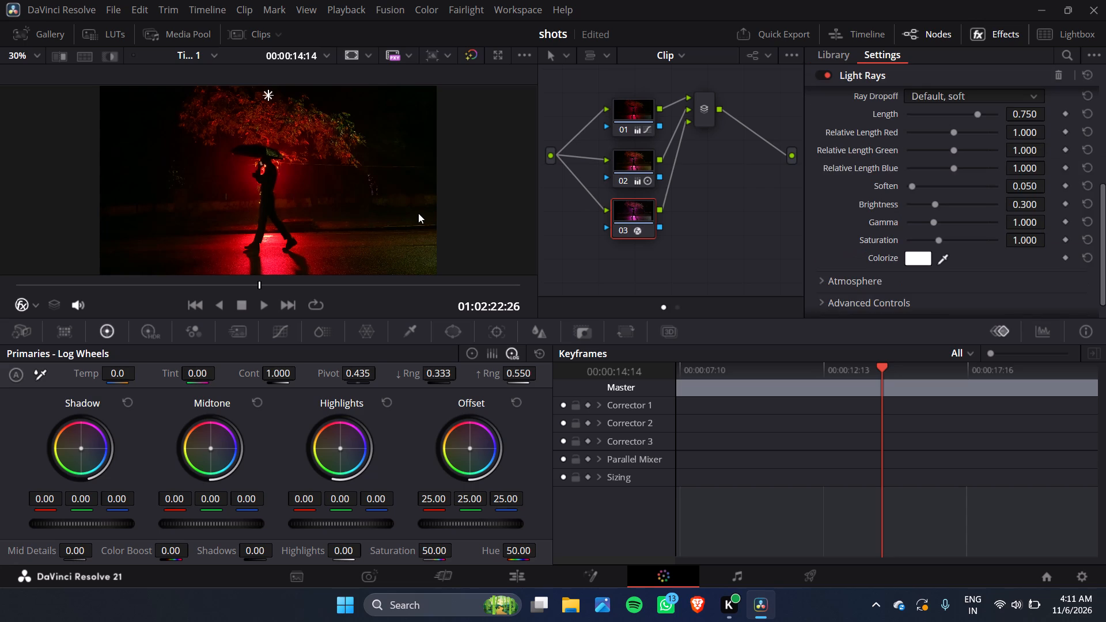
Place the Light Rays origin on the person's upper body beneath the umbrella, at about X 0.502, Y 0.534.
drag(267, 95, 272, 168)
drag(272, 168, 268, 179)
drag(268, 179, 267, 149)
drag(267, 149, 267, 173)
drag(267, 173, 269, 168)
drag(269, 168, 266, 173)
Lower the Light Rays Source Threshold to about 0.31.
scroll(851, 187, up, 1)
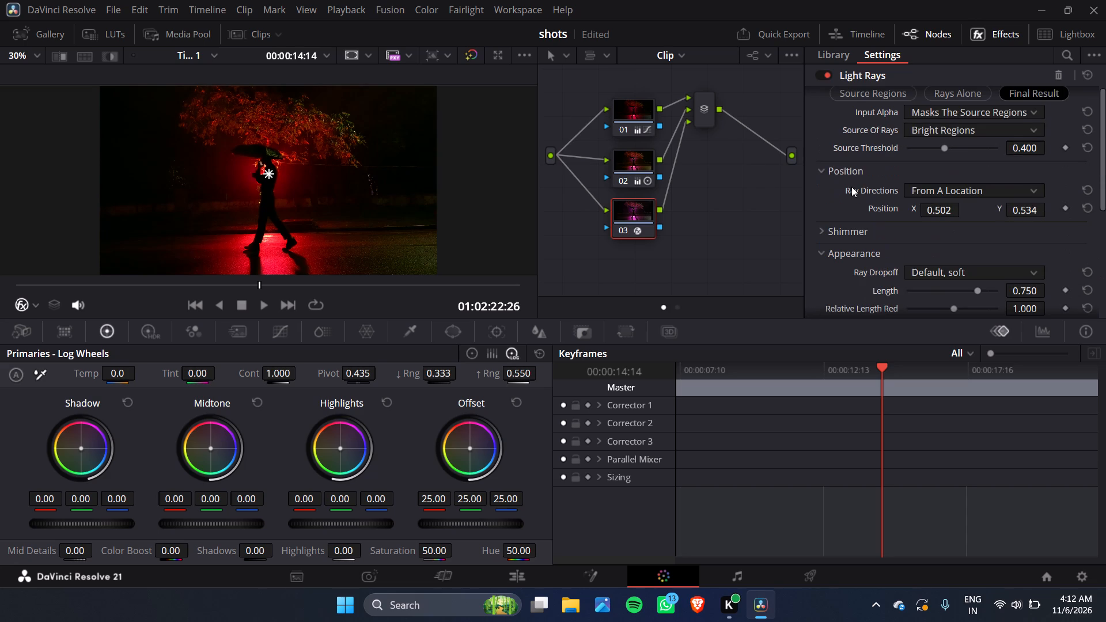
scroll(851, 187, up, 1)
drag(943, 153, 945, 153)
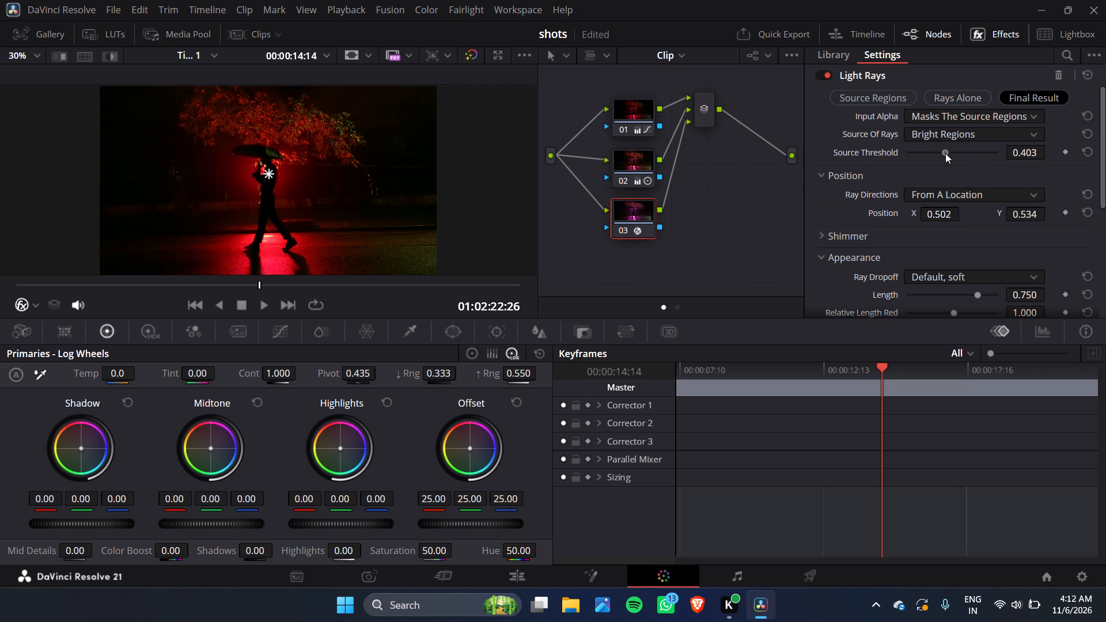
drag(945, 153, 979, 151)
drag(979, 151, 937, 150)
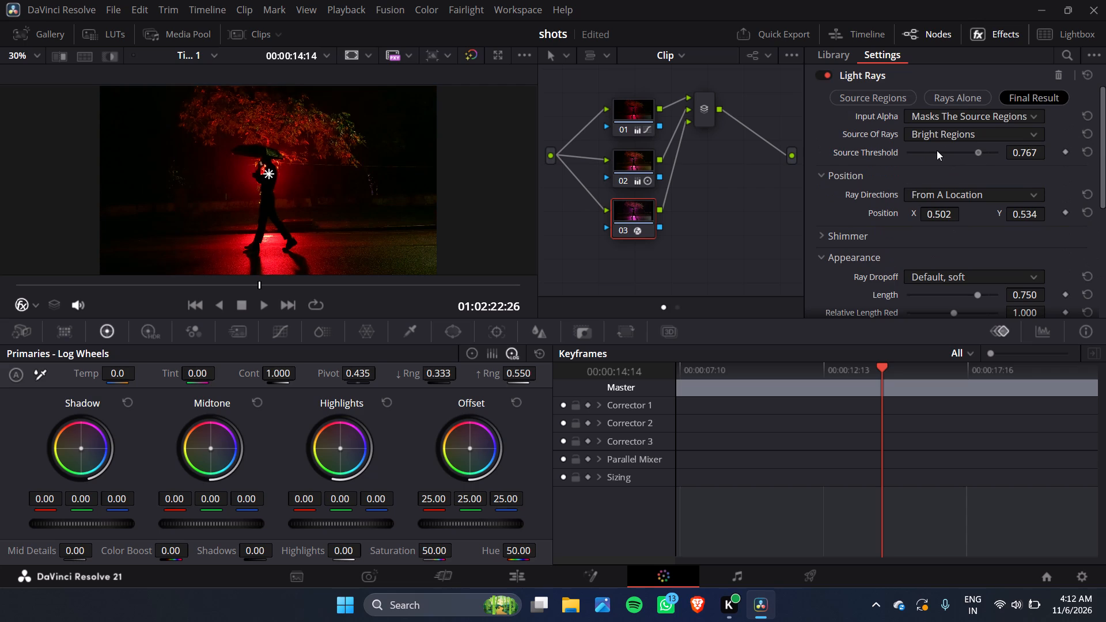
drag(937, 150, 933, 151)
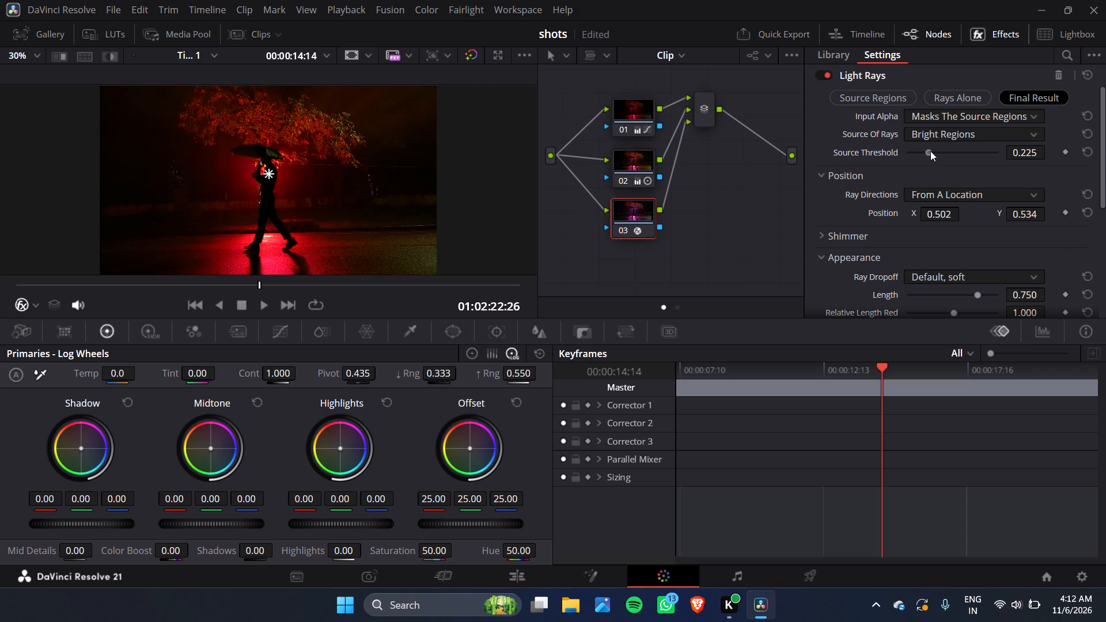
drag(933, 151, 946, 151)
drag(946, 151, 938, 151)
drag(938, 151, 934, 153)
drag(934, 153, 926, 161)
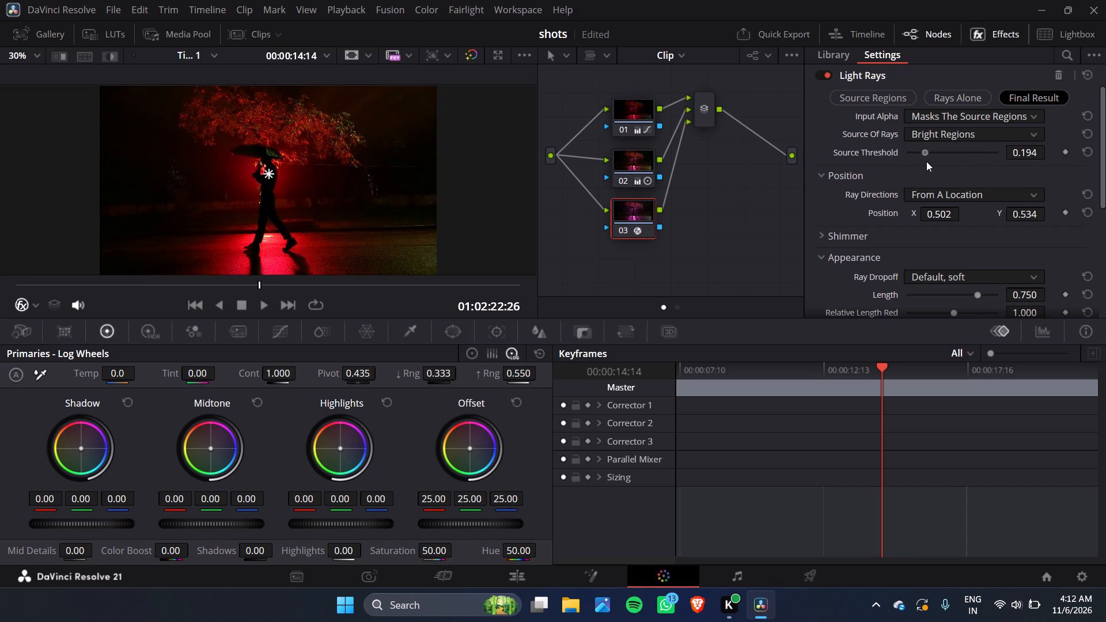
drag(926, 161, 900, 166)
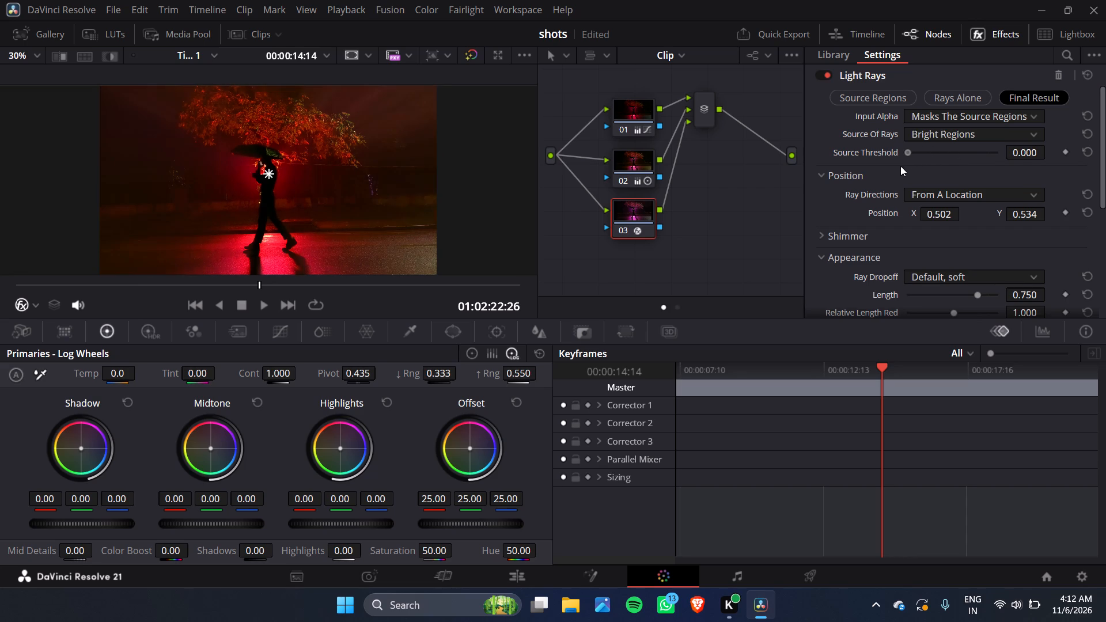
drag(900, 166, 933, 165)
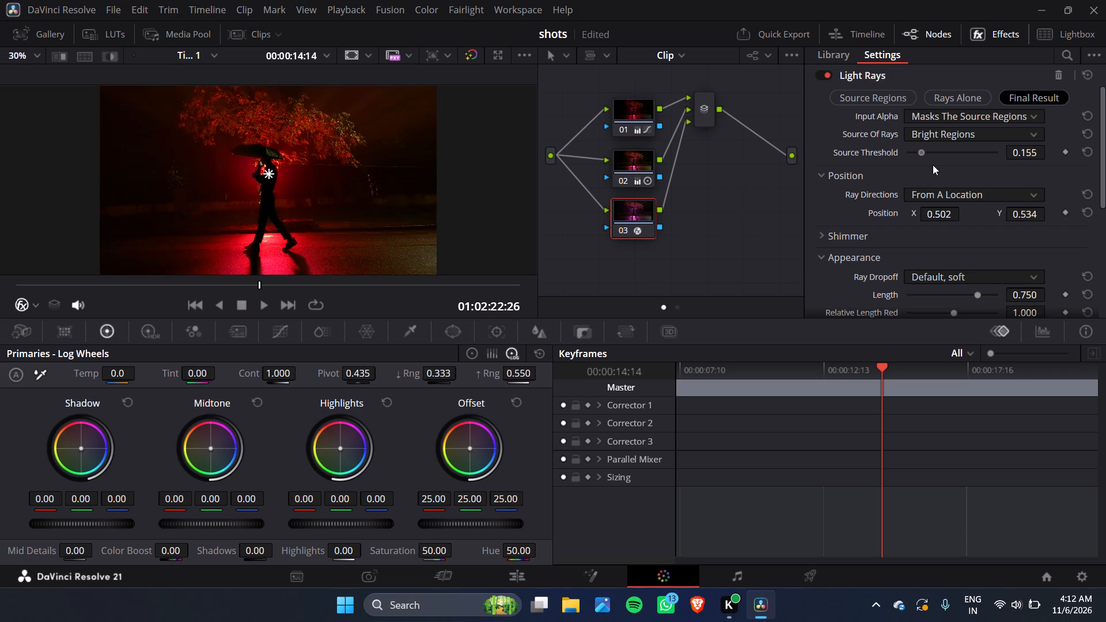
drag(933, 165, 931, 164)
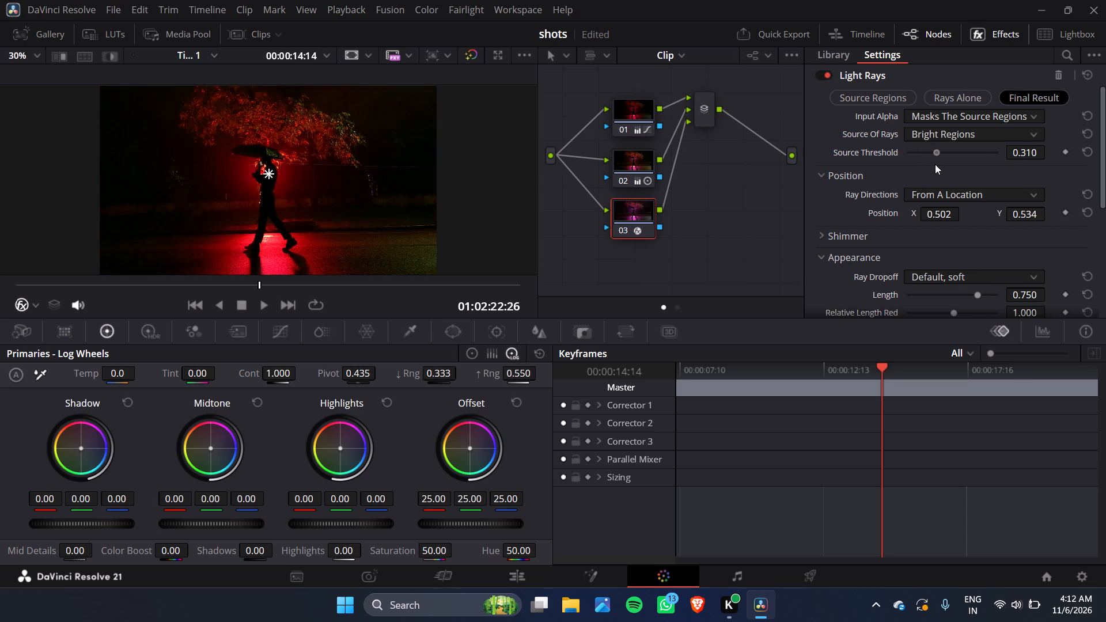
Set the Light Rays Ray Dropoff to Keep Shape Of Source, comparing it with Default, soft.
scroll(942, 175, down, 3)
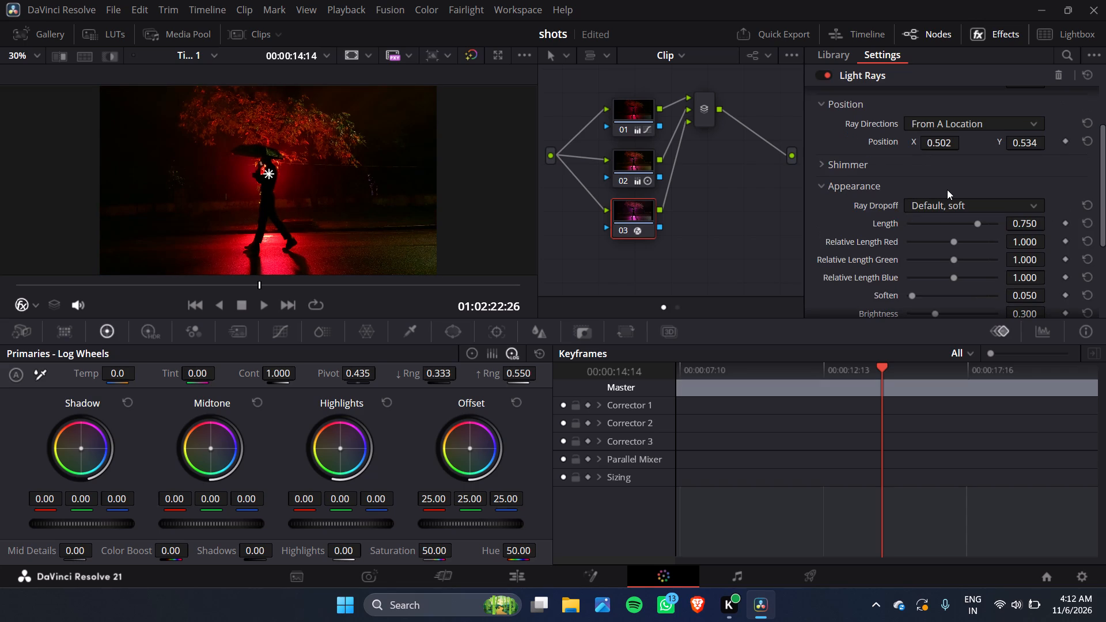
click(947, 151)
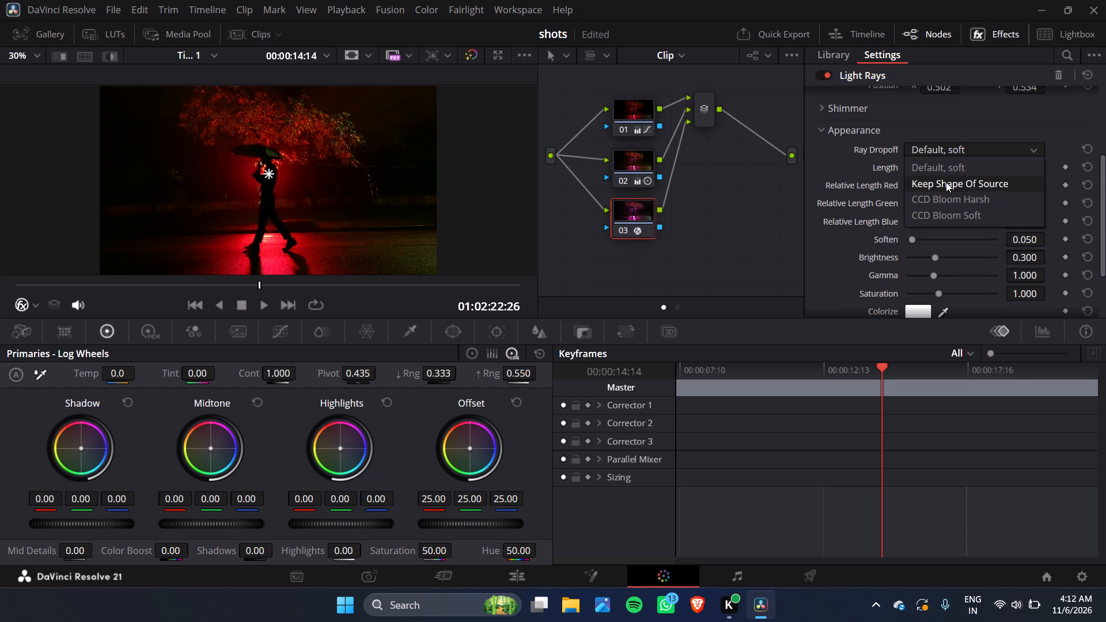
click(946, 182)
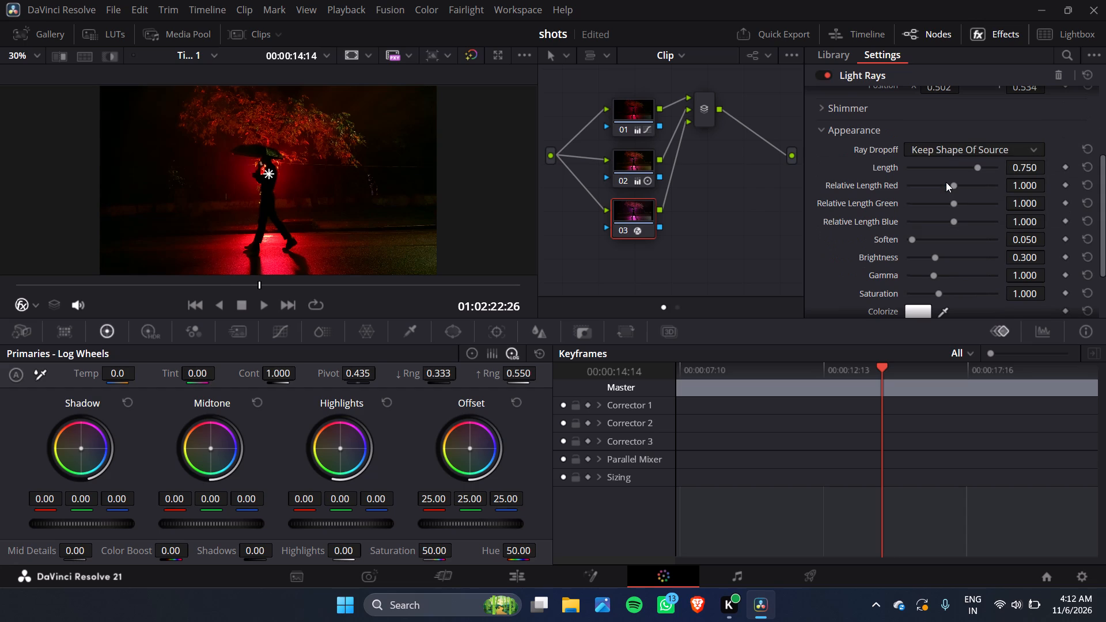
click(946, 145)
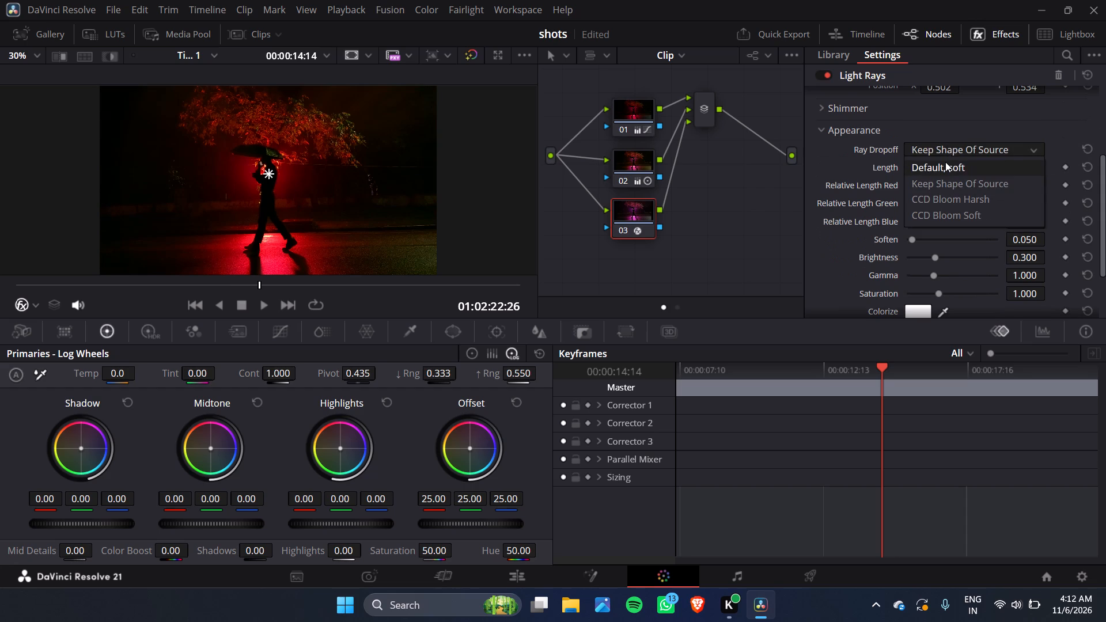
click(945, 162)
click(944, 150)
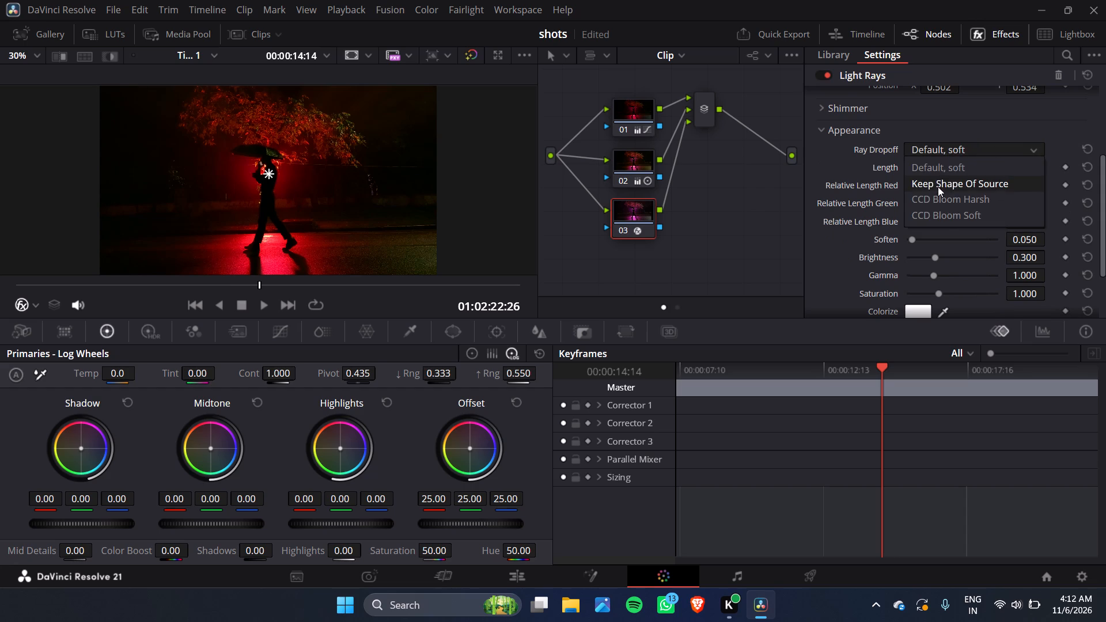
click(938, 188)
Shorten the light rays by setting their Length to about 0.395.
drag(975, 165, 926, 185)
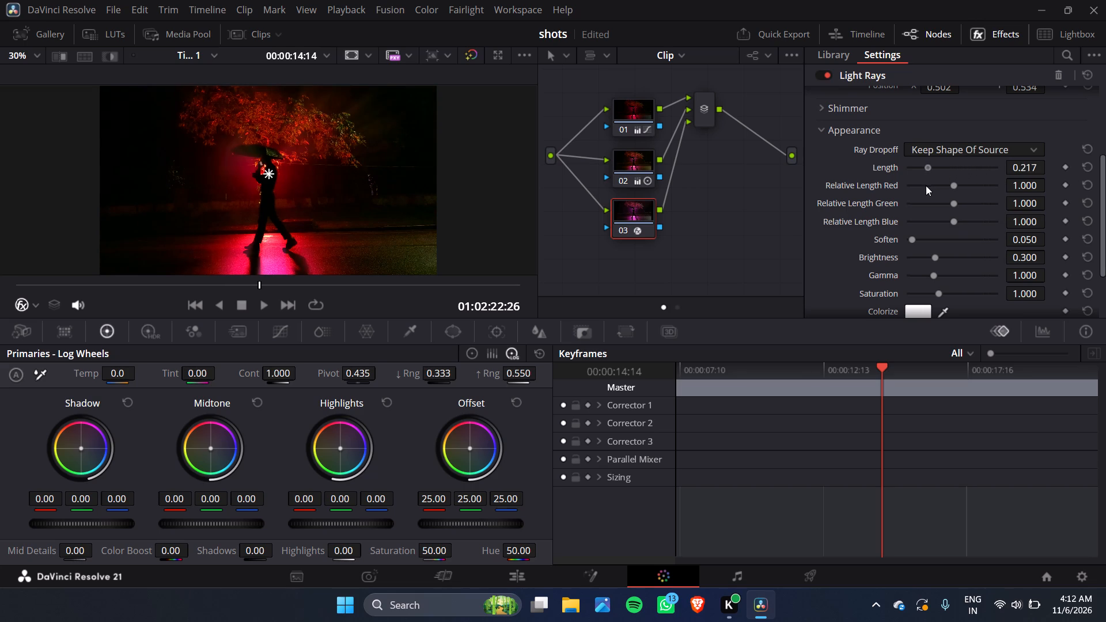
drag(926, 185, 948, 187)
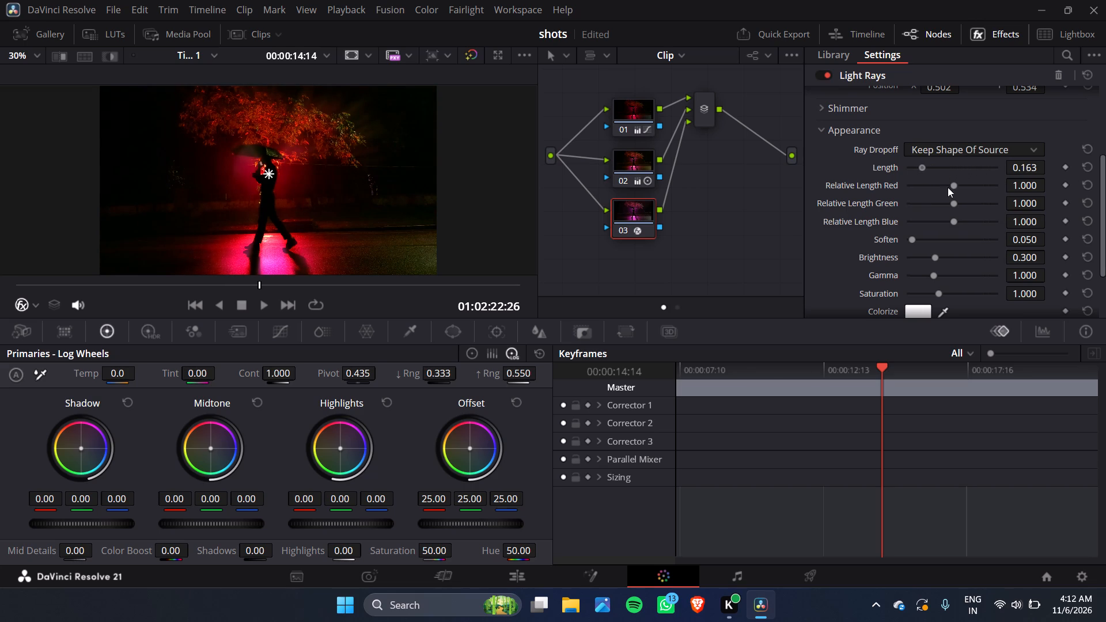
drag(948, 187, 908, 192)
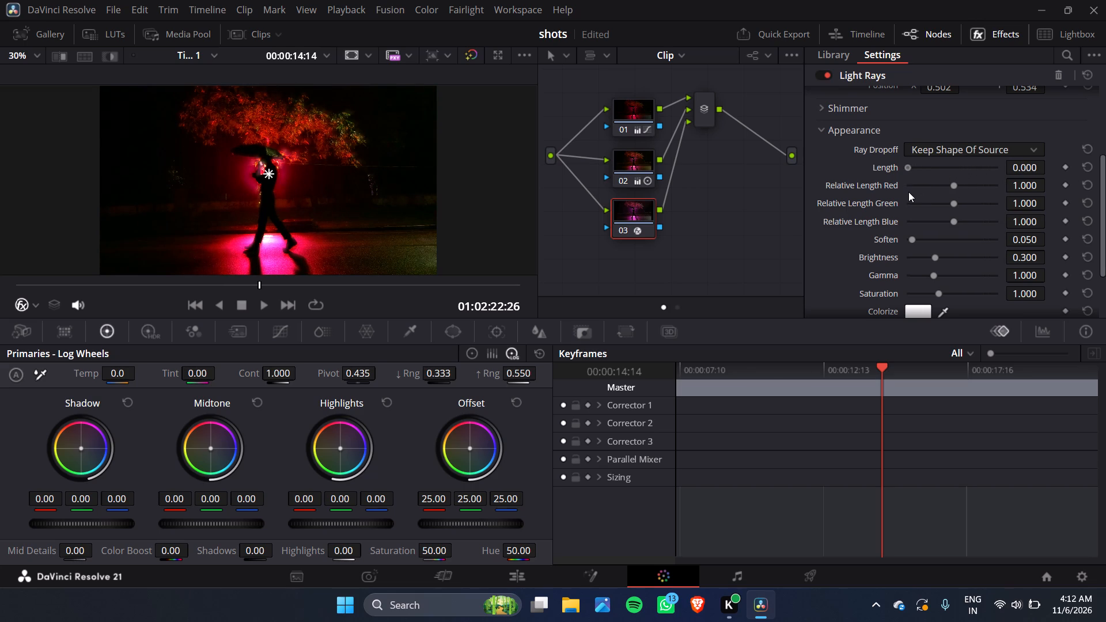
drag(908, 192, 936, 192)
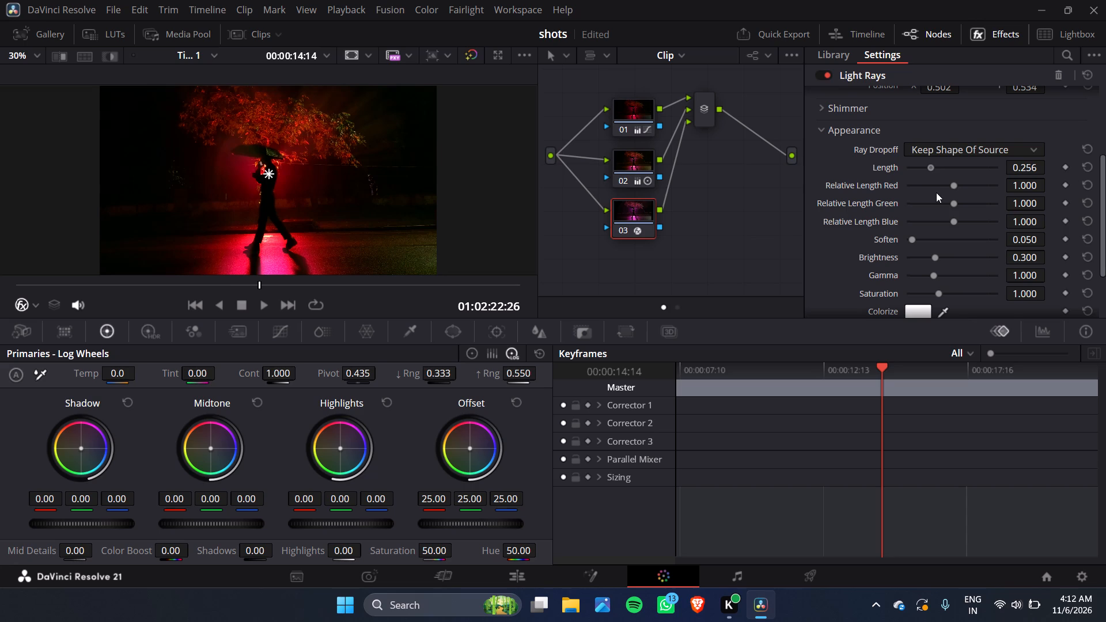
drag(936, 192, 944, 197)
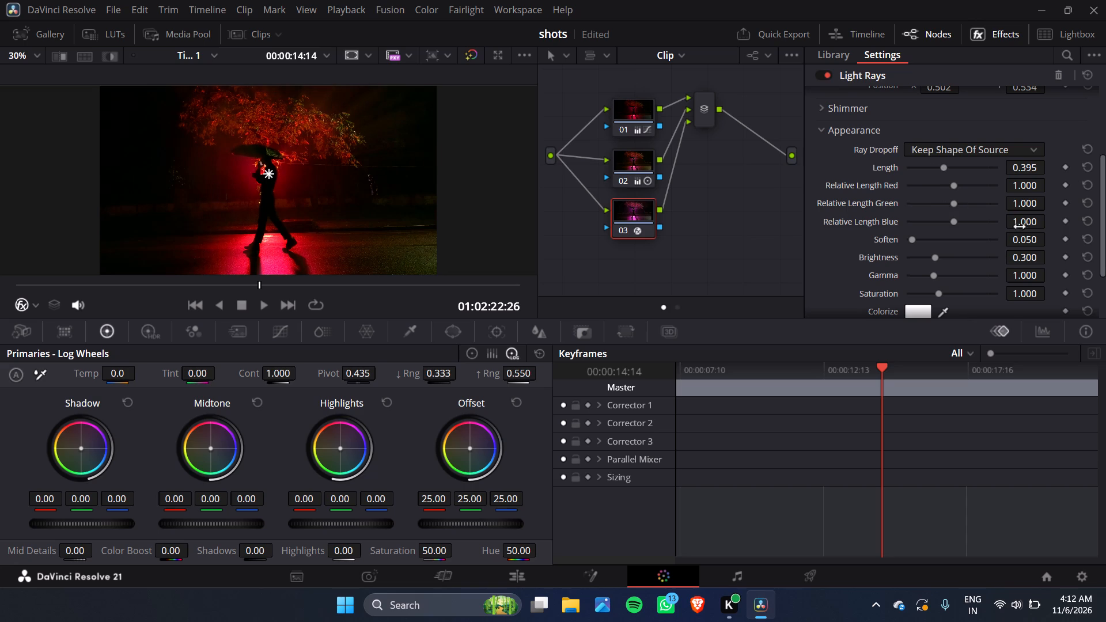
Lower the Light Rays Brightness to about 0.132 and raise its Gamma to about 1.50.
scroll(963, 196, down, 1)
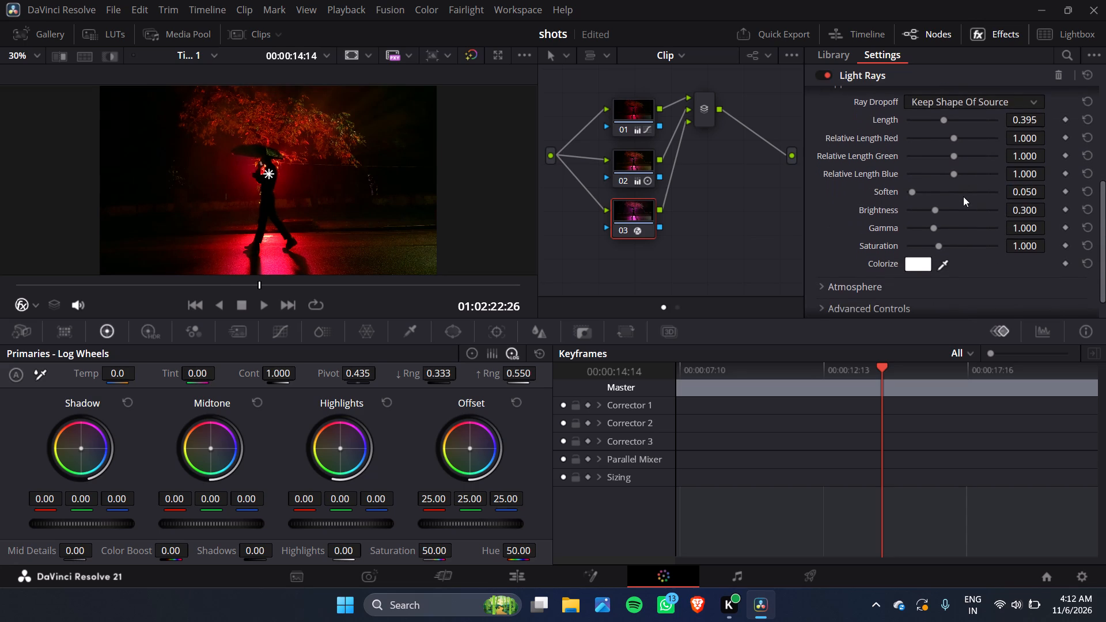
click(934, 209)
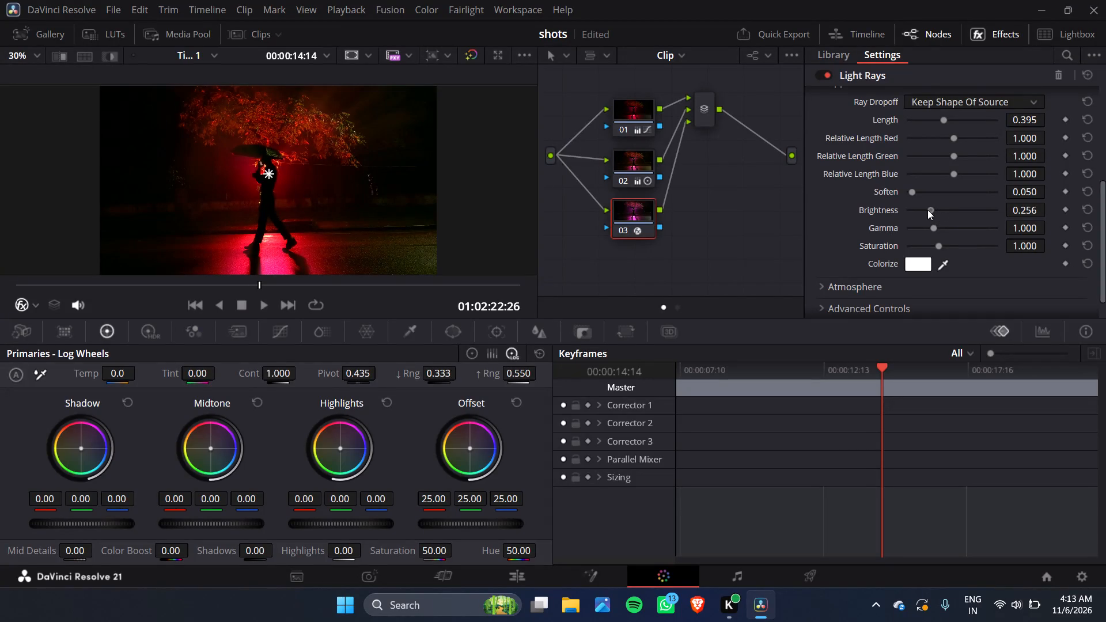
drag(933, 228, 959, 227)
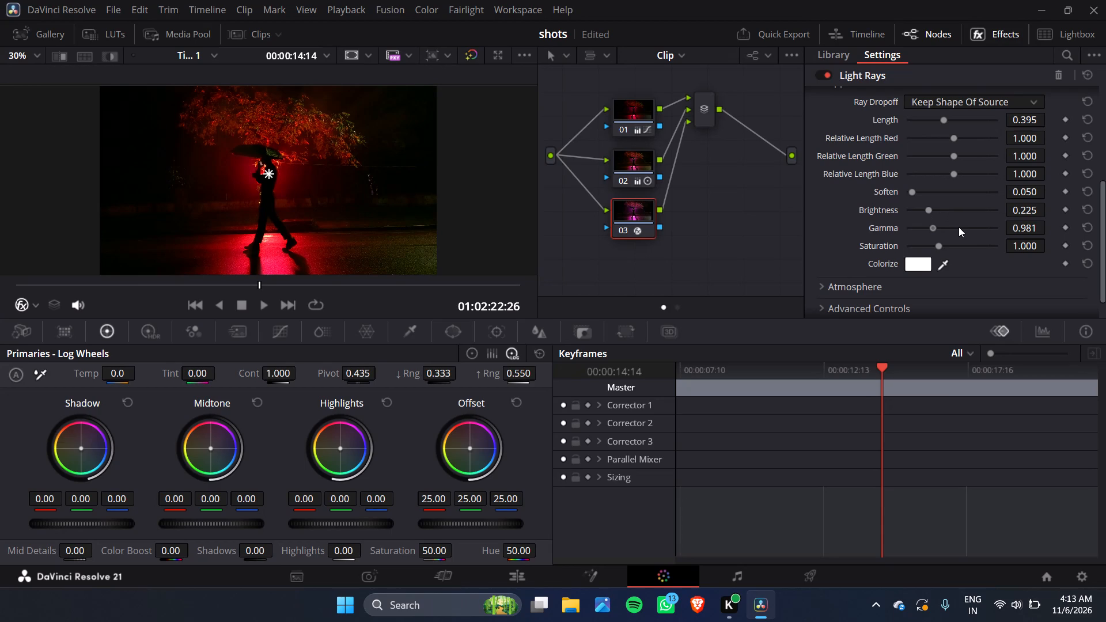
drag(959, 227, 962, 226)
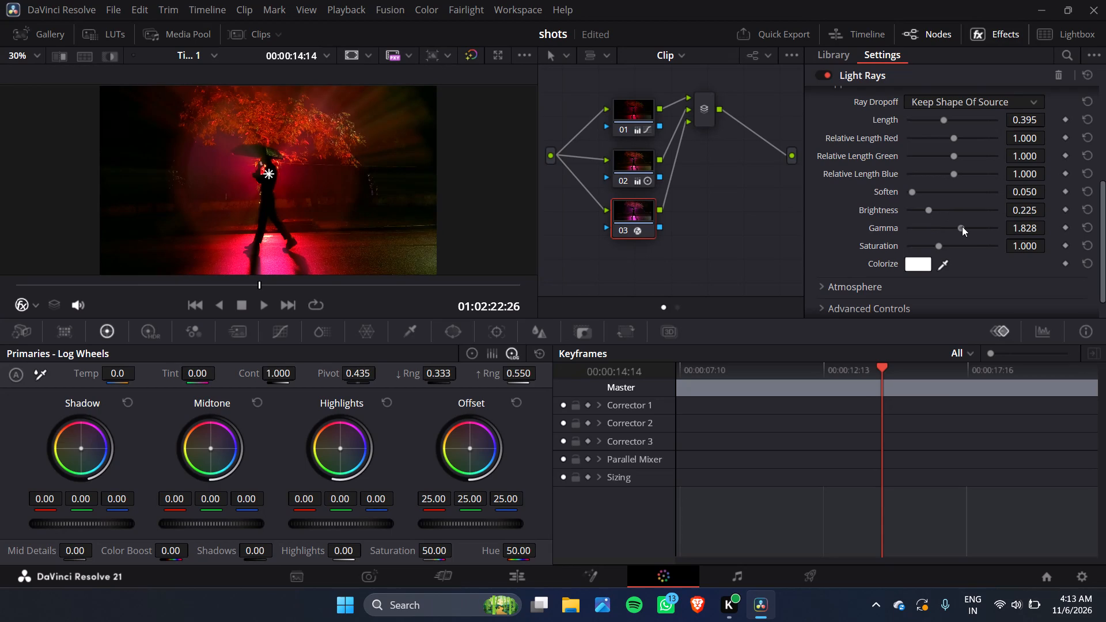
drag(962, 226, 942, 226)
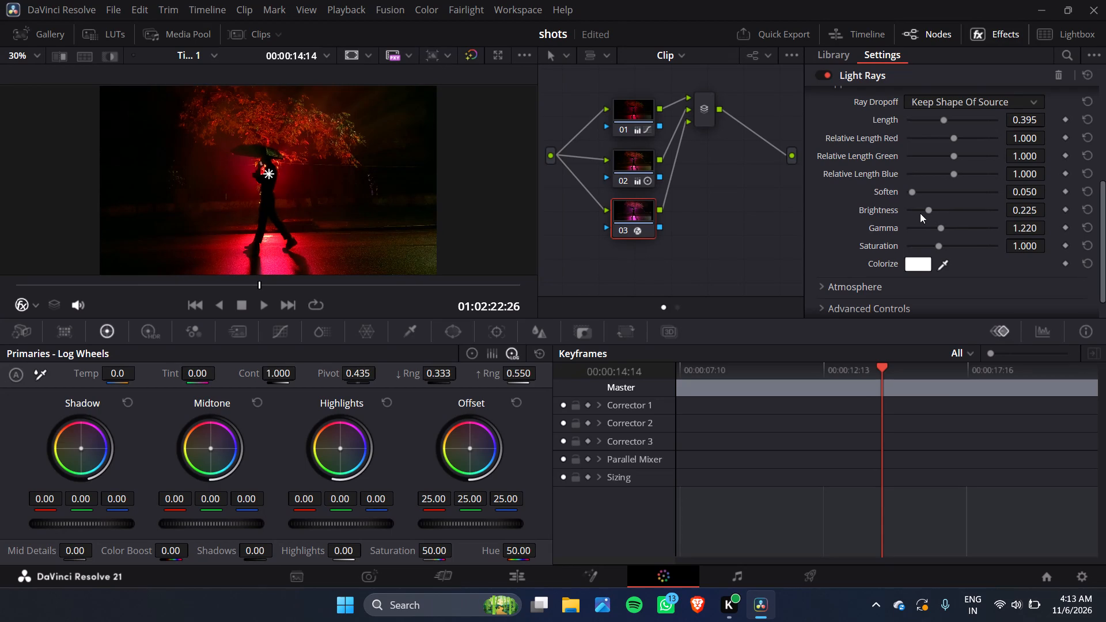
click(920, 212)
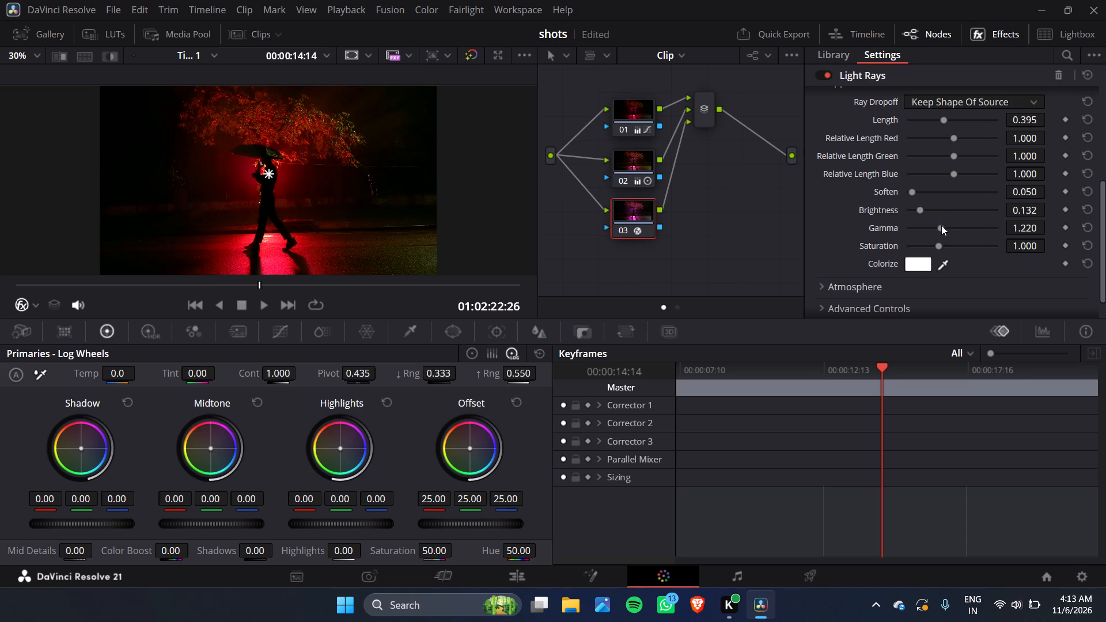
drag(941, 227, 948, 226)
drag(948, 226, 944, 229)
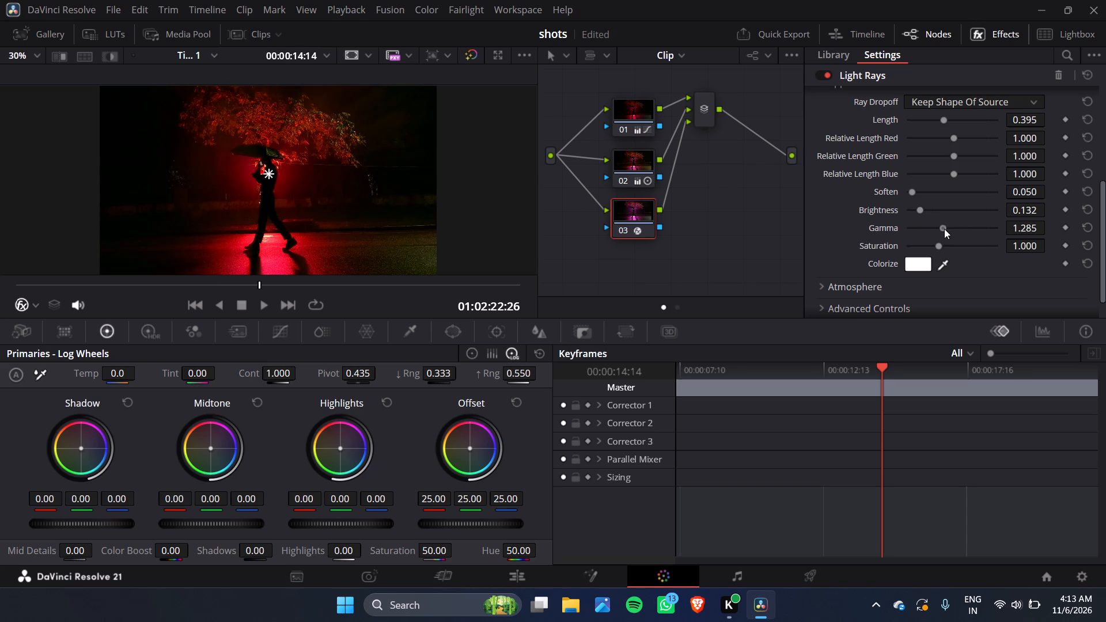
drag(944, 229, 951, 229)
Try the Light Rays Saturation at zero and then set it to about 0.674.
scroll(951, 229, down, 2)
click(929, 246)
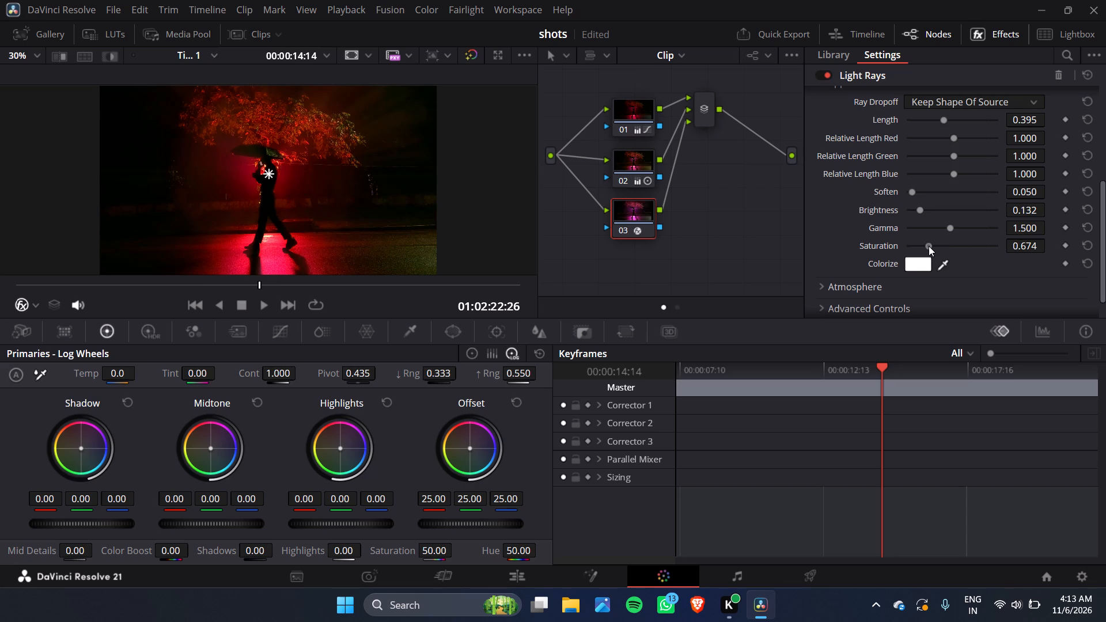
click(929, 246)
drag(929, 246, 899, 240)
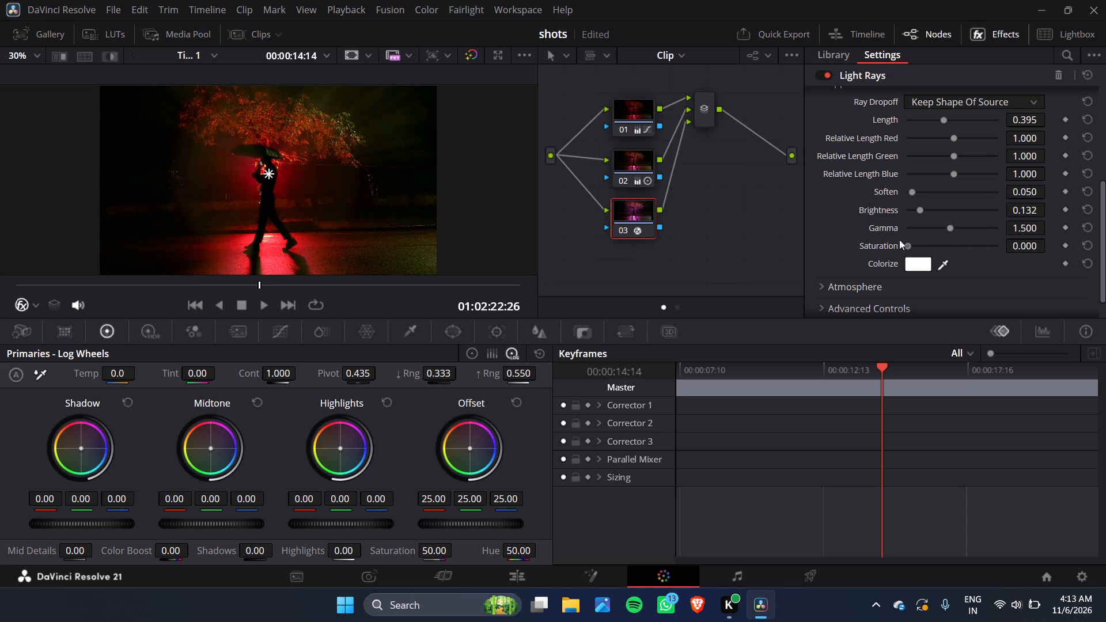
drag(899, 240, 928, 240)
Colorize the light rays with the pinkish red #ff034f.
click(923, 260)
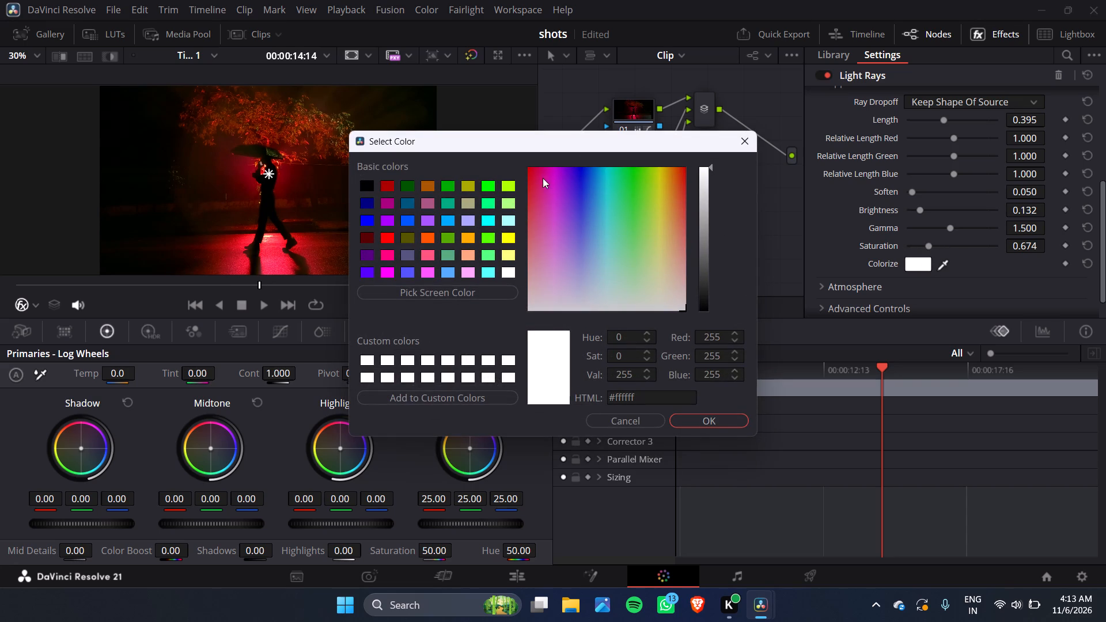
click(536, 169)
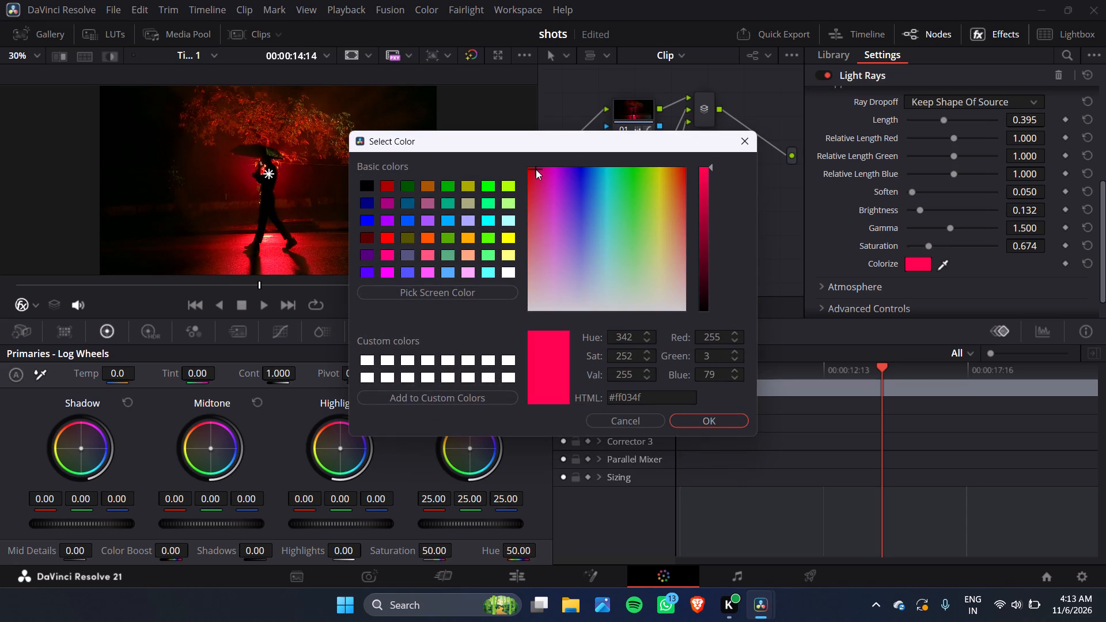
click(705, 414)
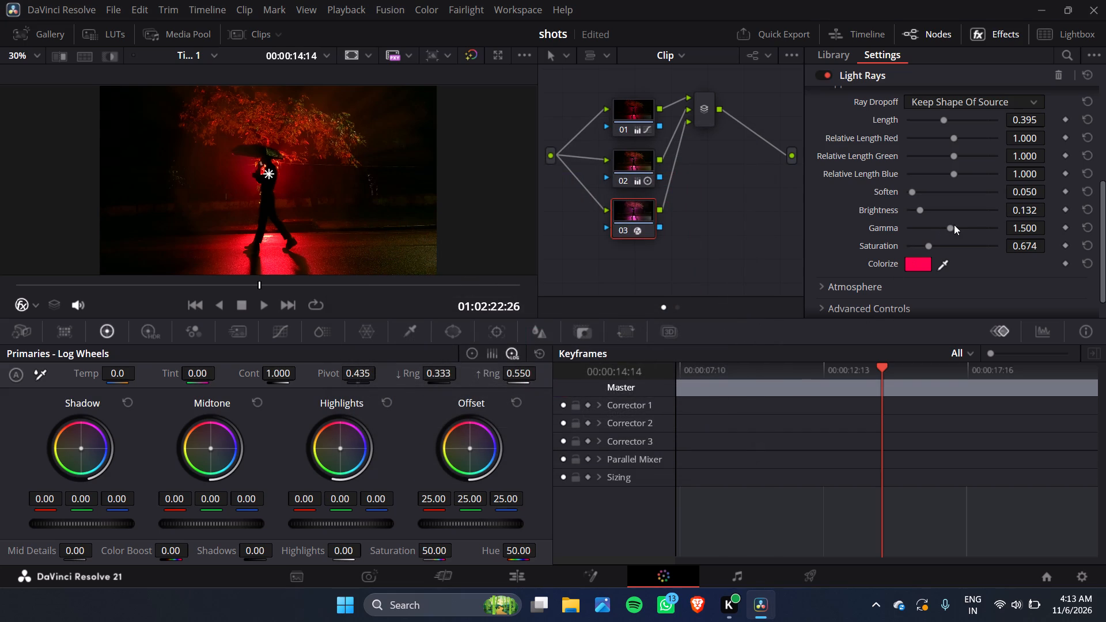
Fine-tune the colorized light rays to a Gamma of about 1.546 and a Saturation of about 0.698.
click(962, 225)
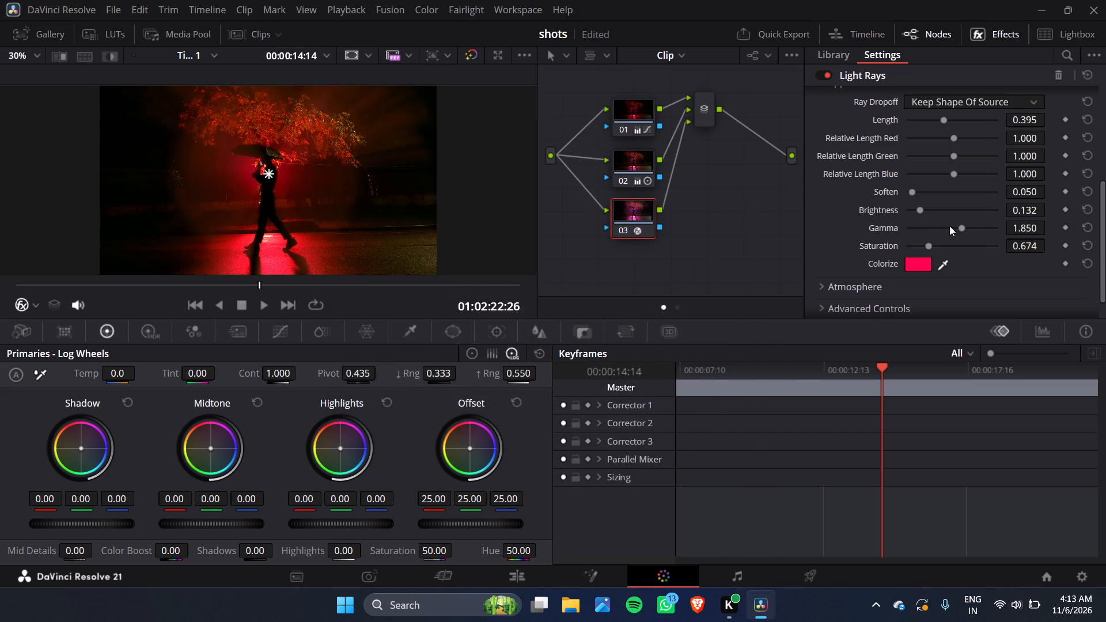
click(949, 226)
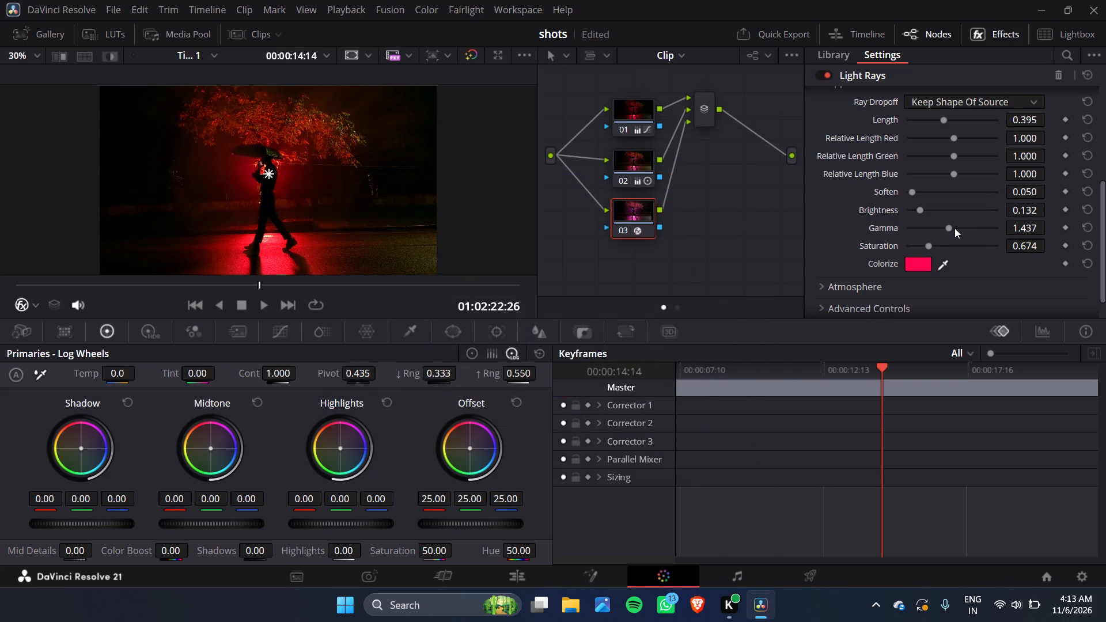
click(955, 228)
drag(949, 228, 926, 245)
drag(926, 245, 951, 243)
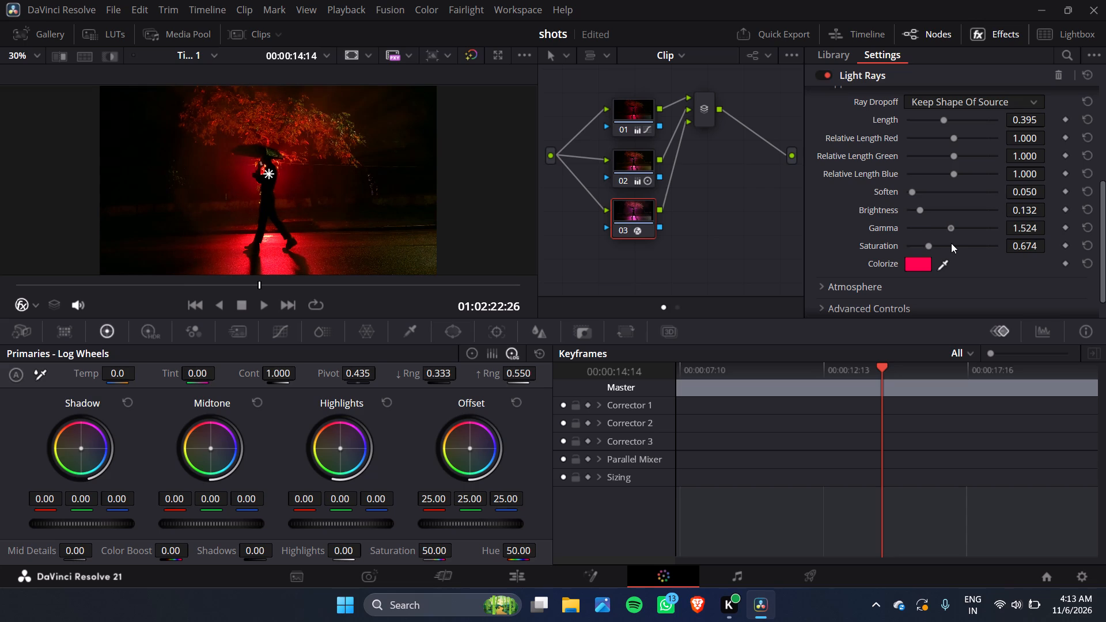
drag(951, 243, 952, 243)
click(952, 243)
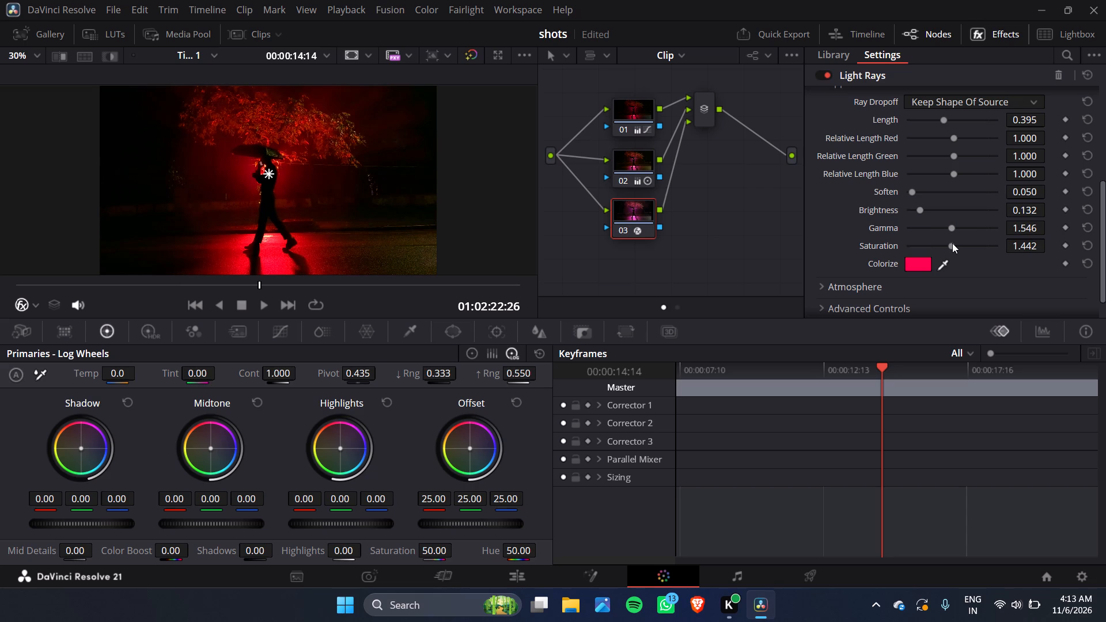
click(929, 245)
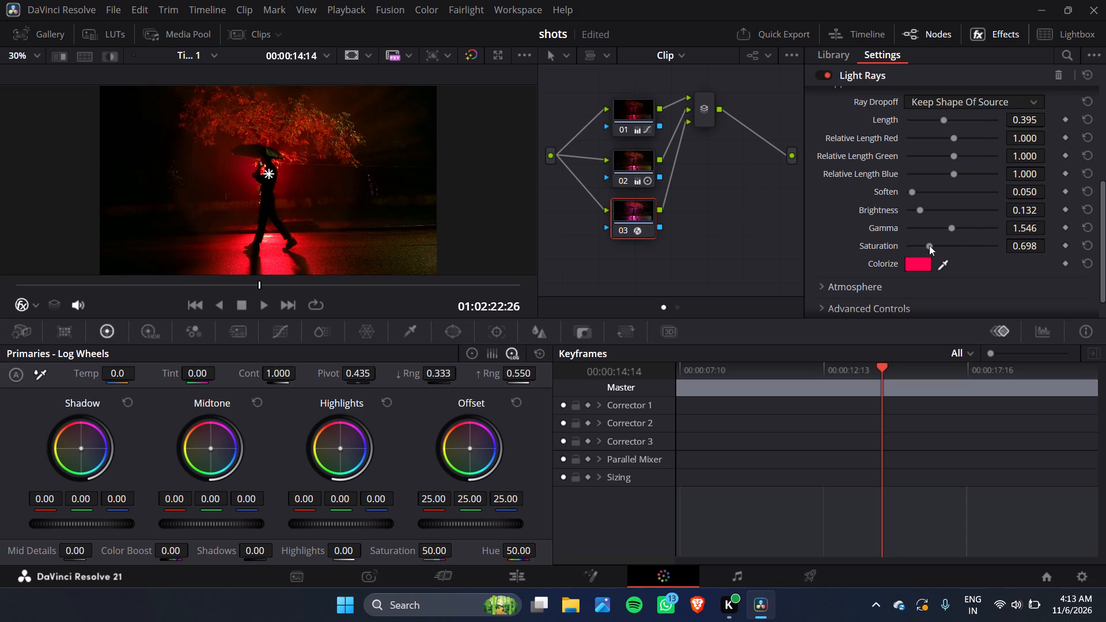
Add Atmosphere to the Light Rays effect and lower its Detail to 0.250.
scroll(948, 252, down, 2)
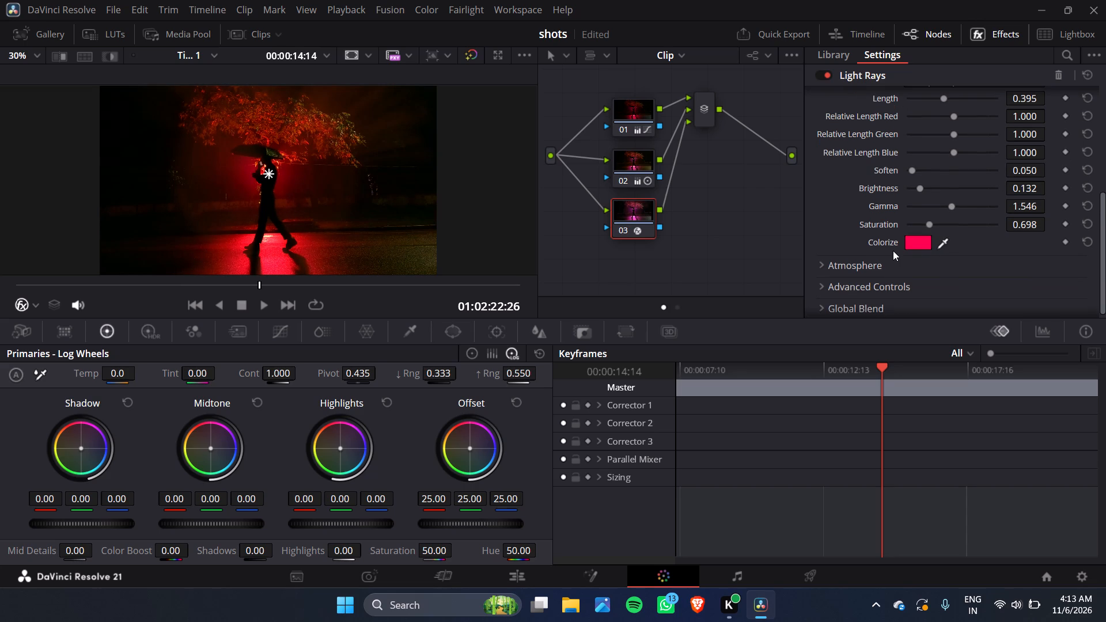
click(892, 256)
scroll(892, 256, down, 1)
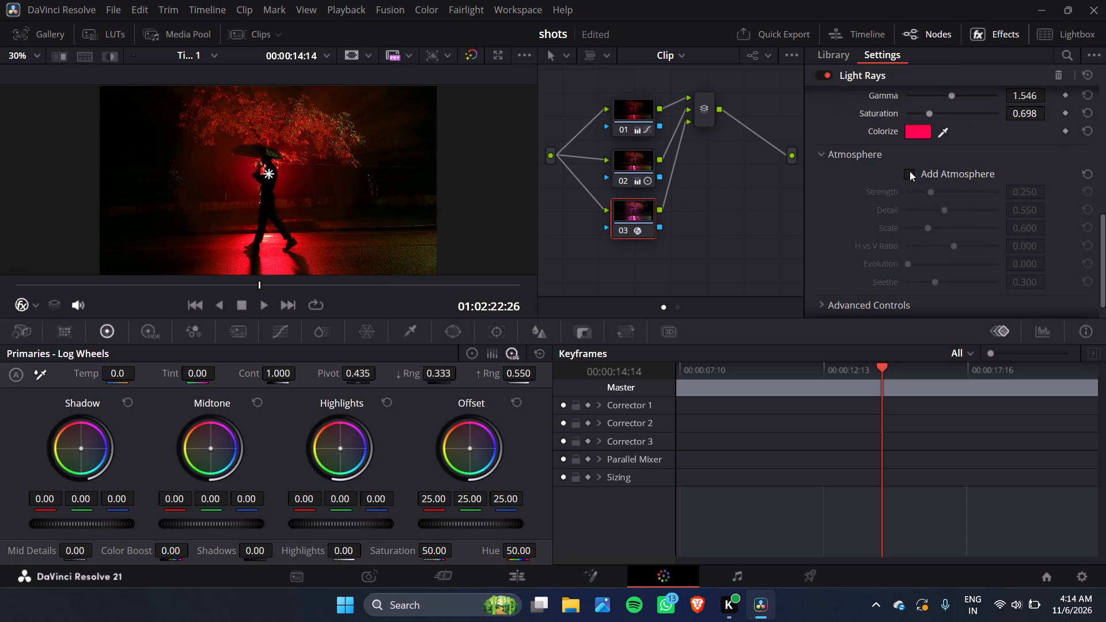
click(910, 171)
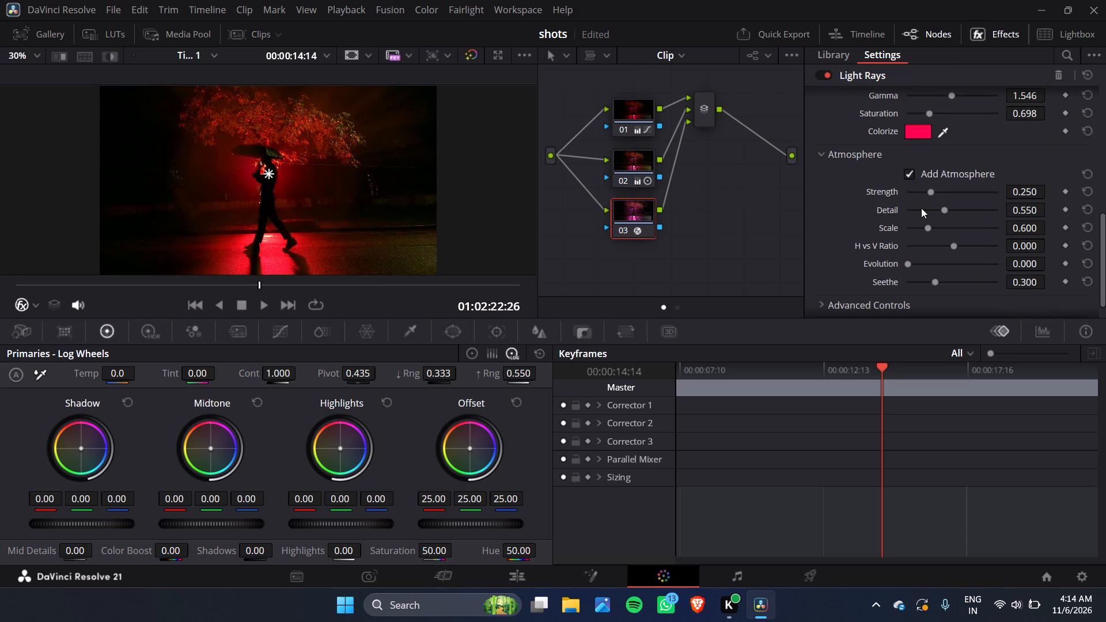
click(921, 208)
drag(921, 208, 902, 210)
Set the Light Rays Source Recovery to about 0.413 in the advanced controls, trying about 0.698 first.
scroll(925, 236, down, 1)
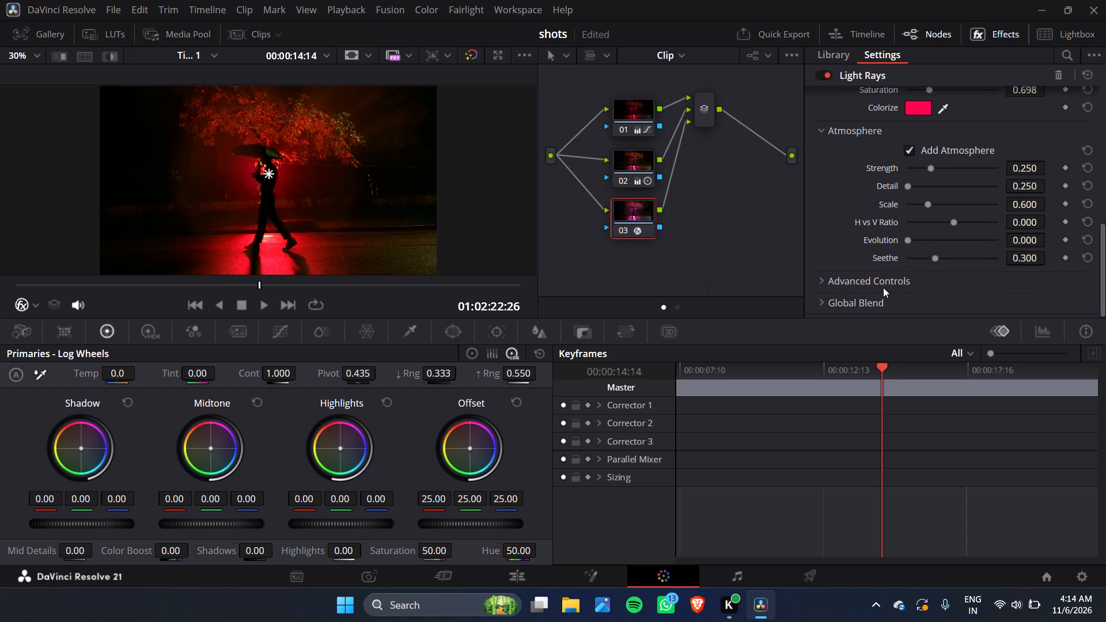
click(883, 287)
scroll(883, 287, down, 2)
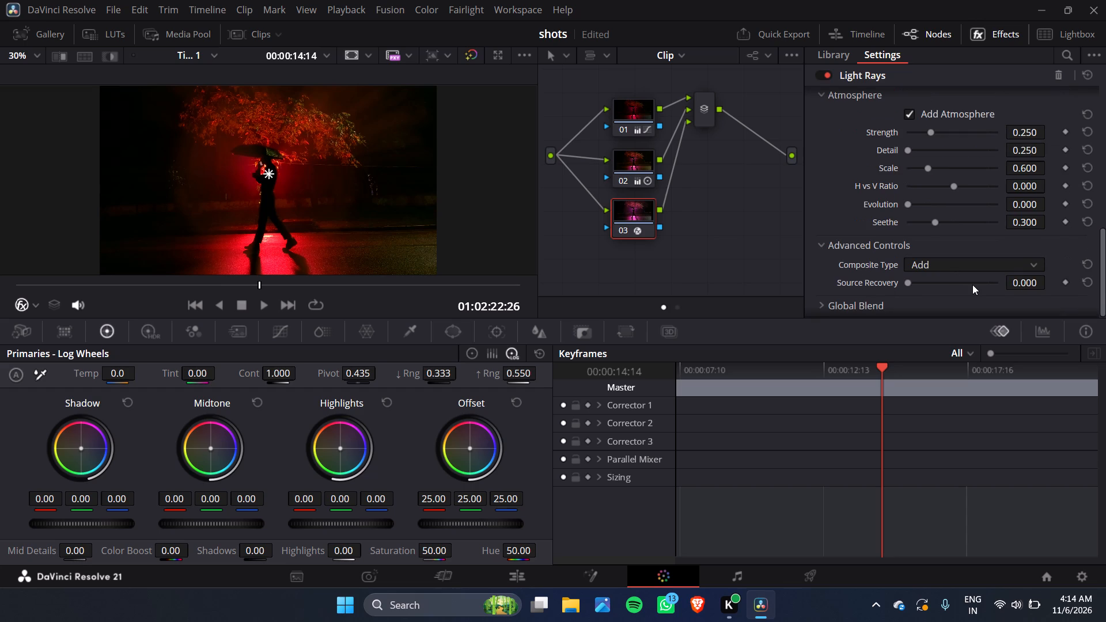
click(972, 285)
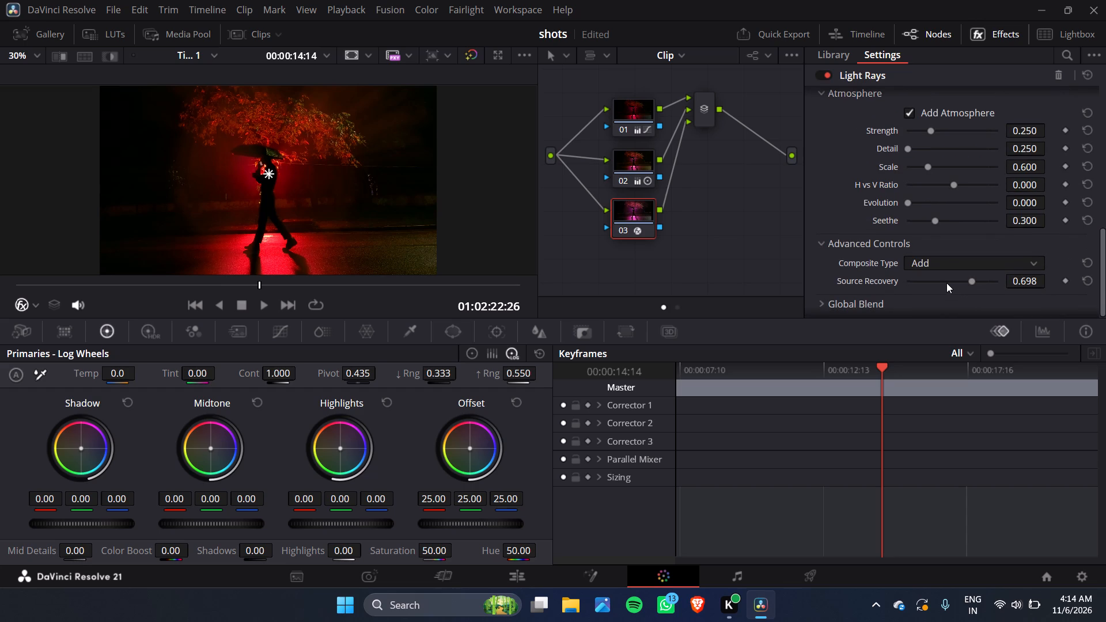
click(946, 283)
scroll(946, 283, down, 1)
scroll(884, 259, up, 1)
Play the graded umbrella clip from its start on the Edit page timeline to review the red look.
click(522, 575)
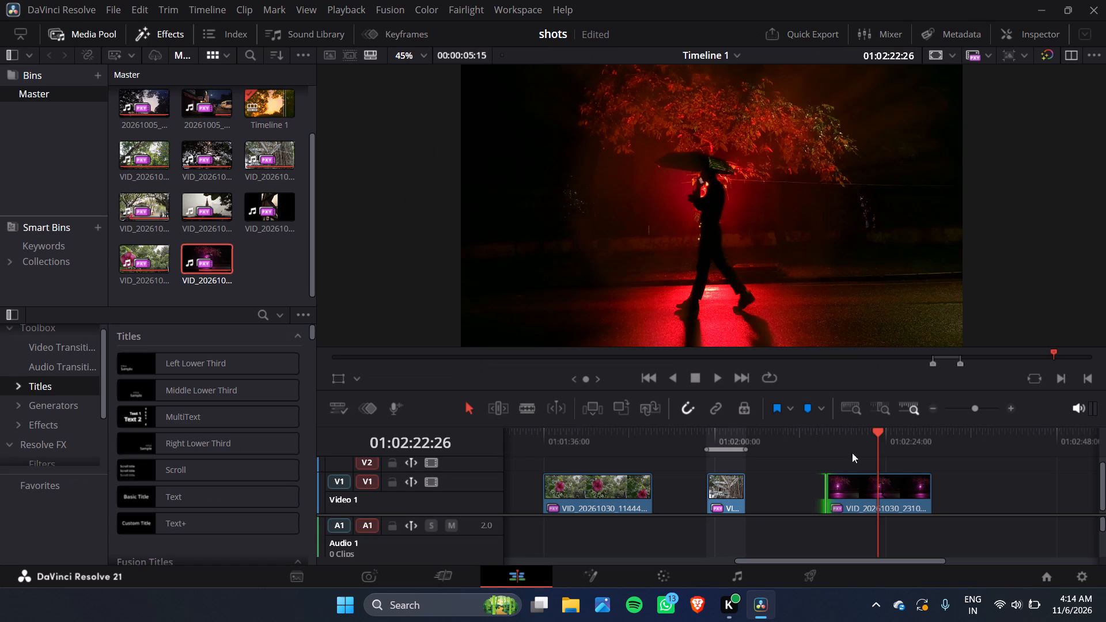
click(827, 433)
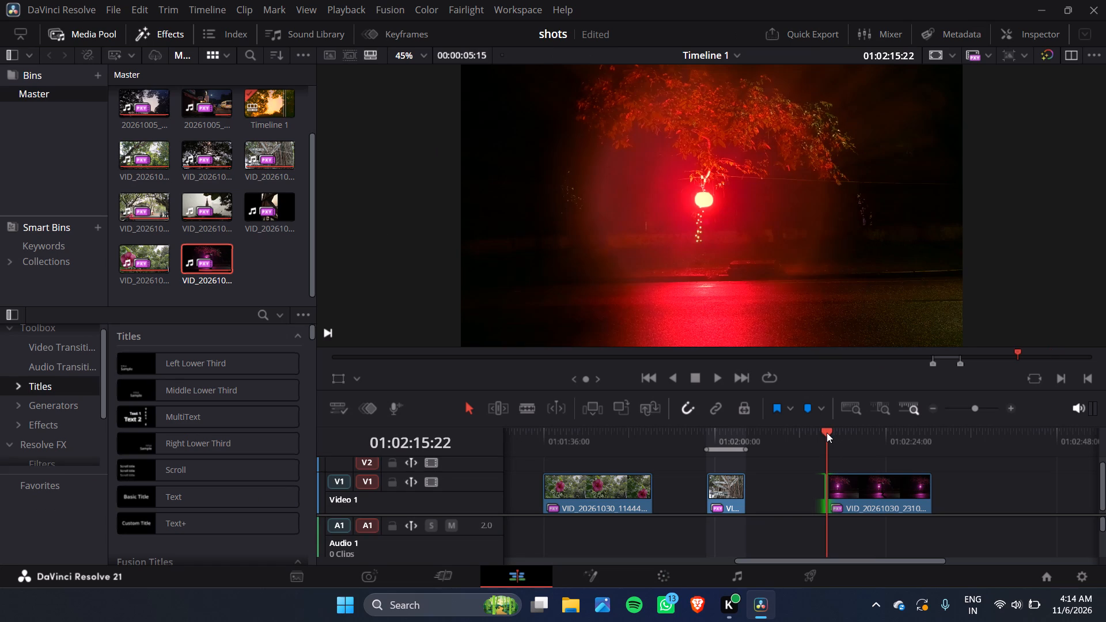
key(space)
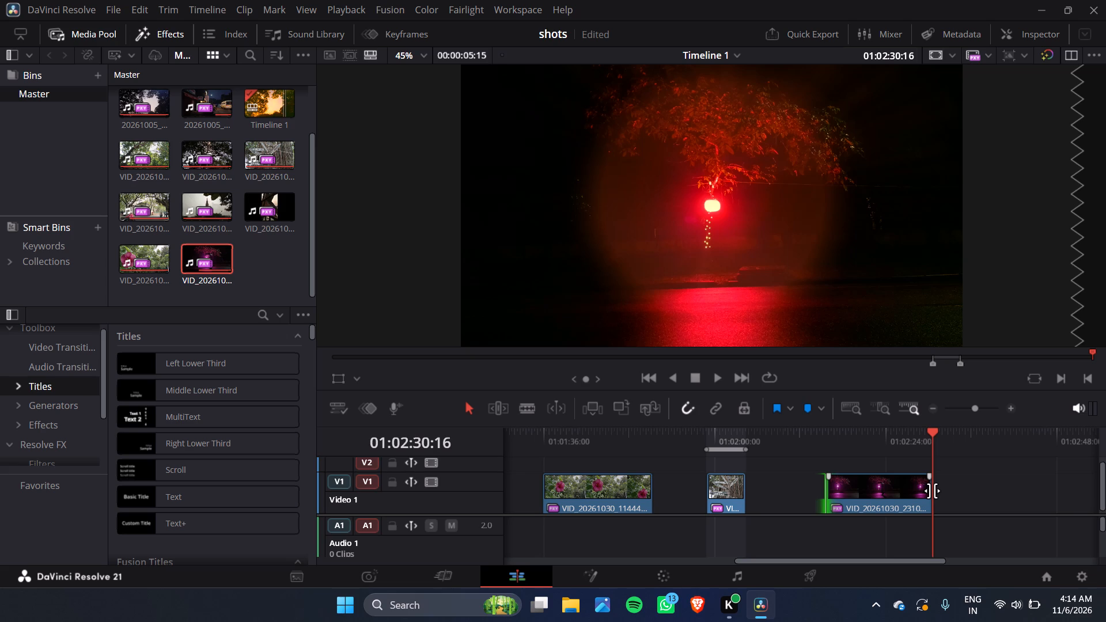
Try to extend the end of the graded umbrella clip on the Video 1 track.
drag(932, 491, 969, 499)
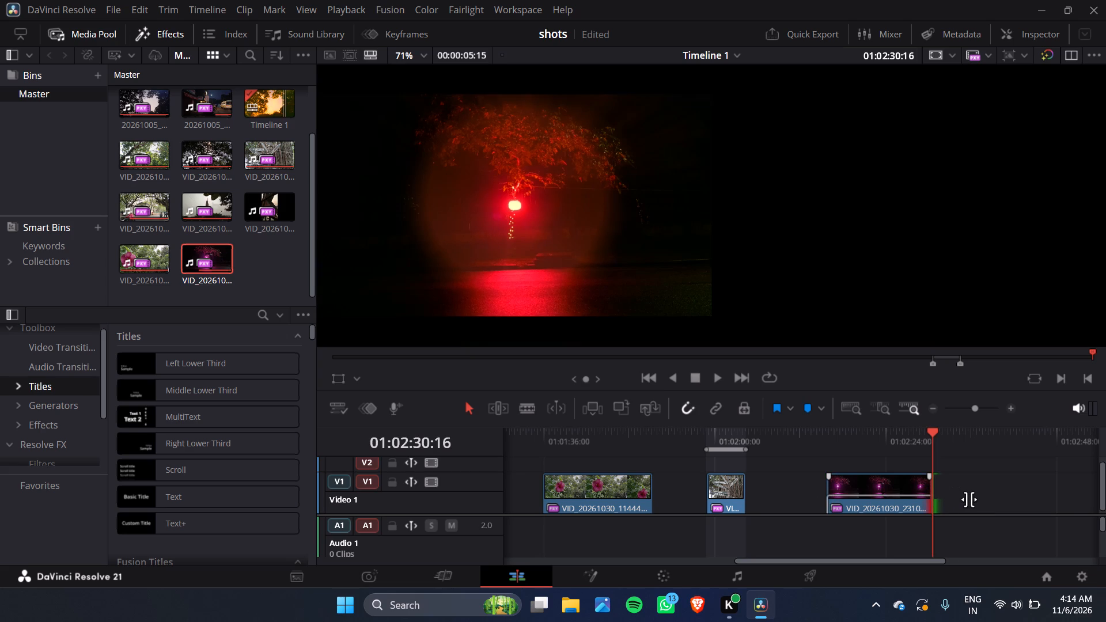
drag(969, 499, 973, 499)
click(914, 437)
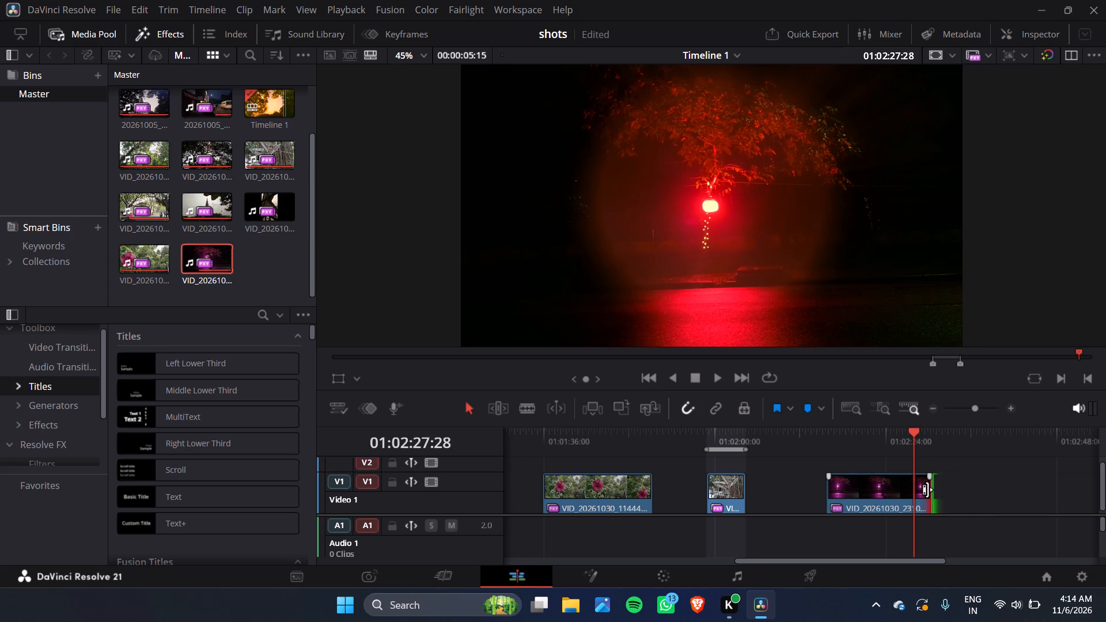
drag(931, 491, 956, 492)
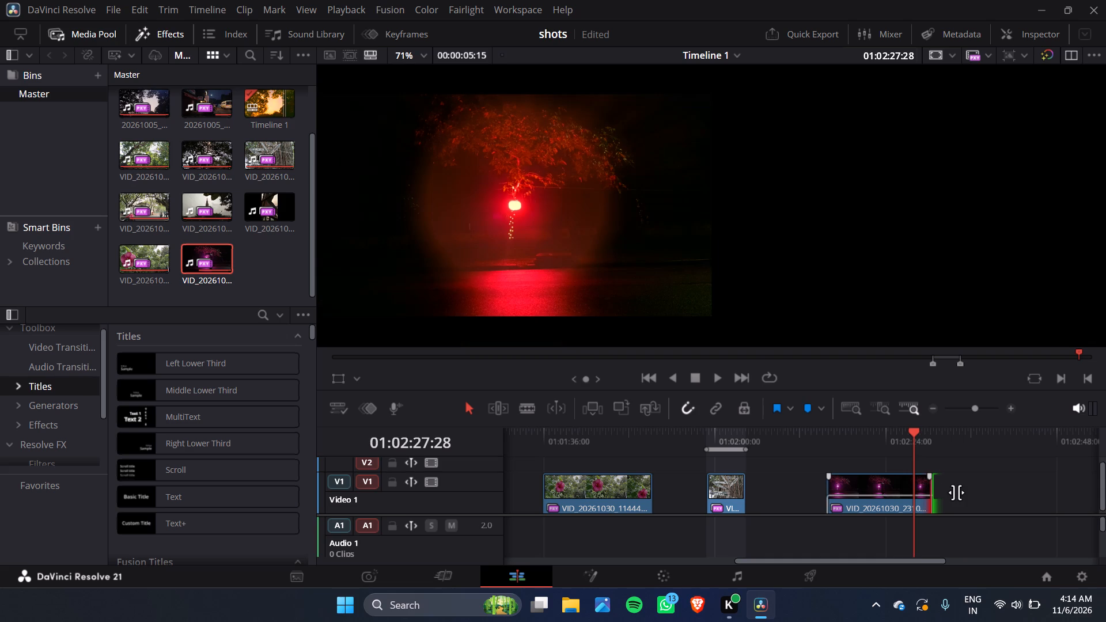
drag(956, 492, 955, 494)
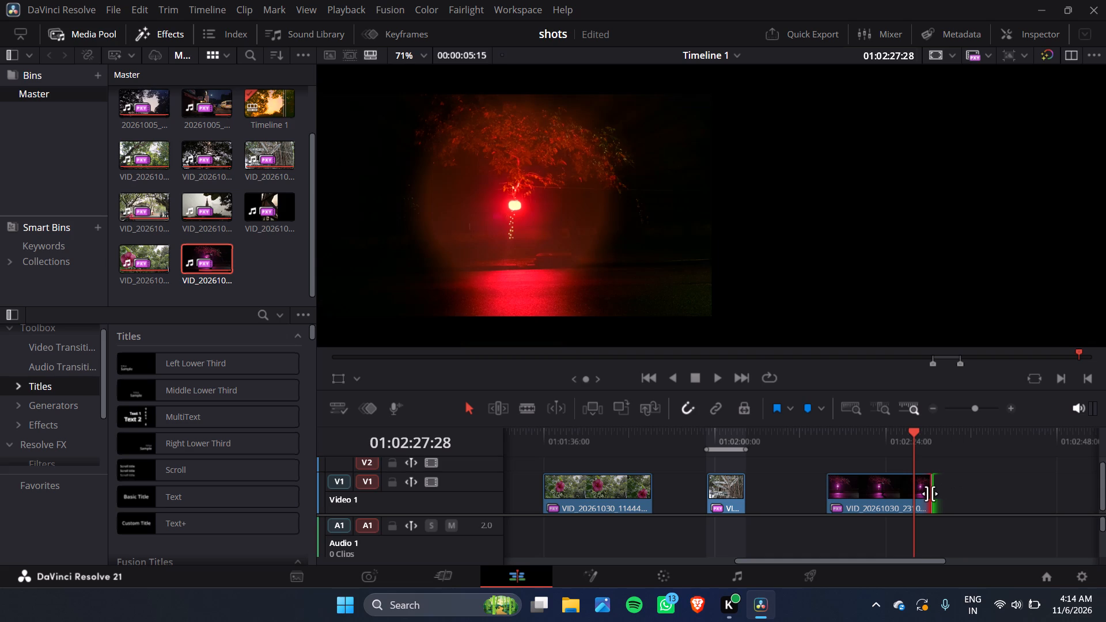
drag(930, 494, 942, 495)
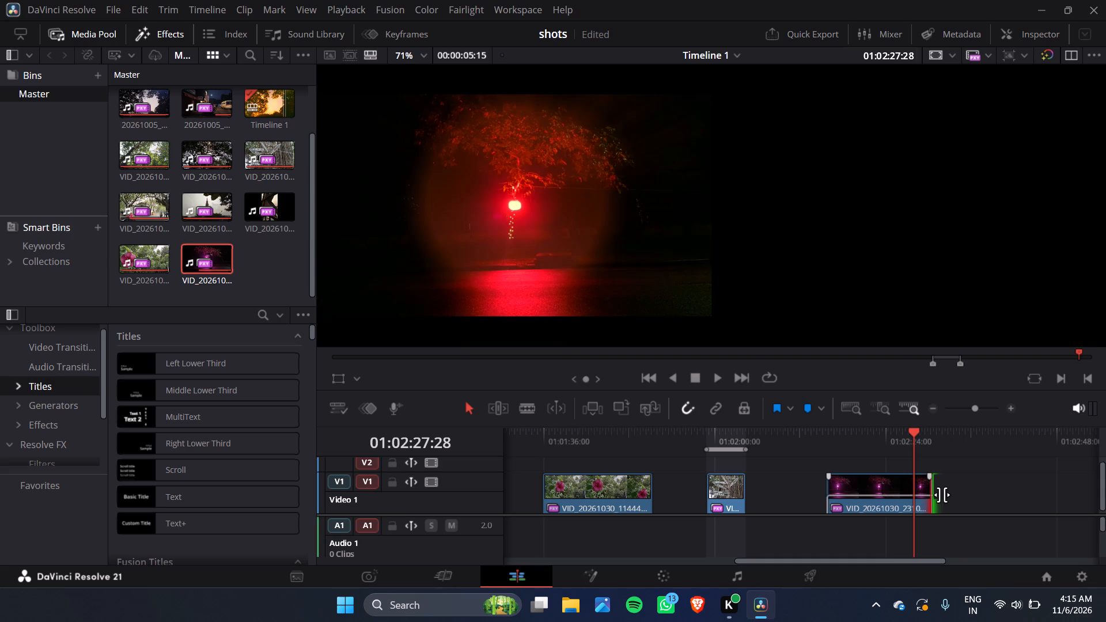
Replay and scrub the umbrella clip around the person's walk past the lamp to examine how the light rays behave.
click(897, 436)
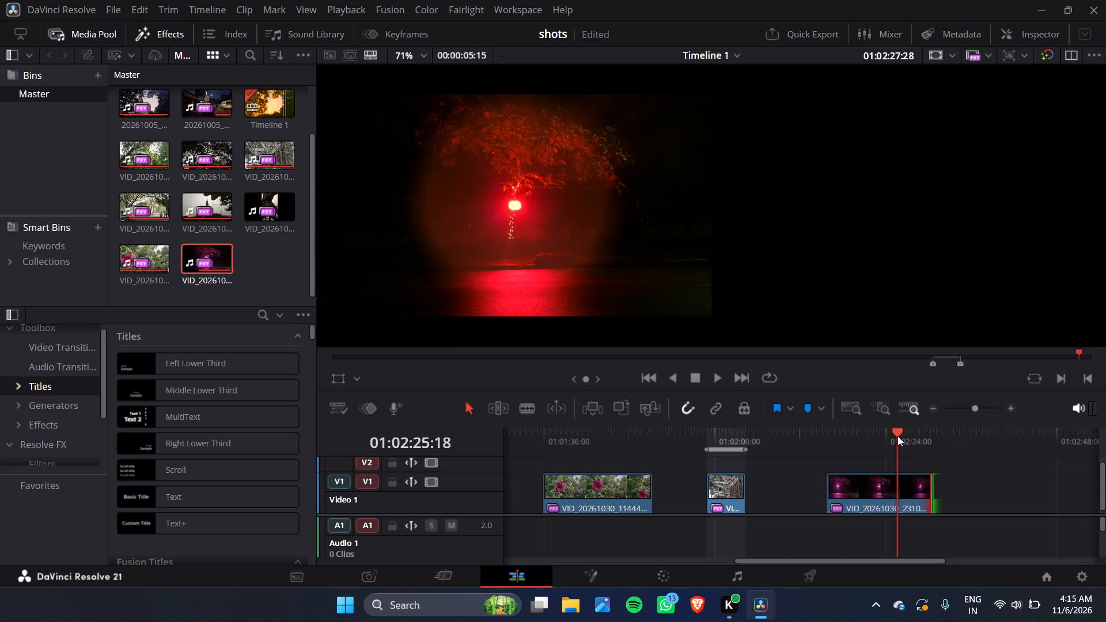
key(space)
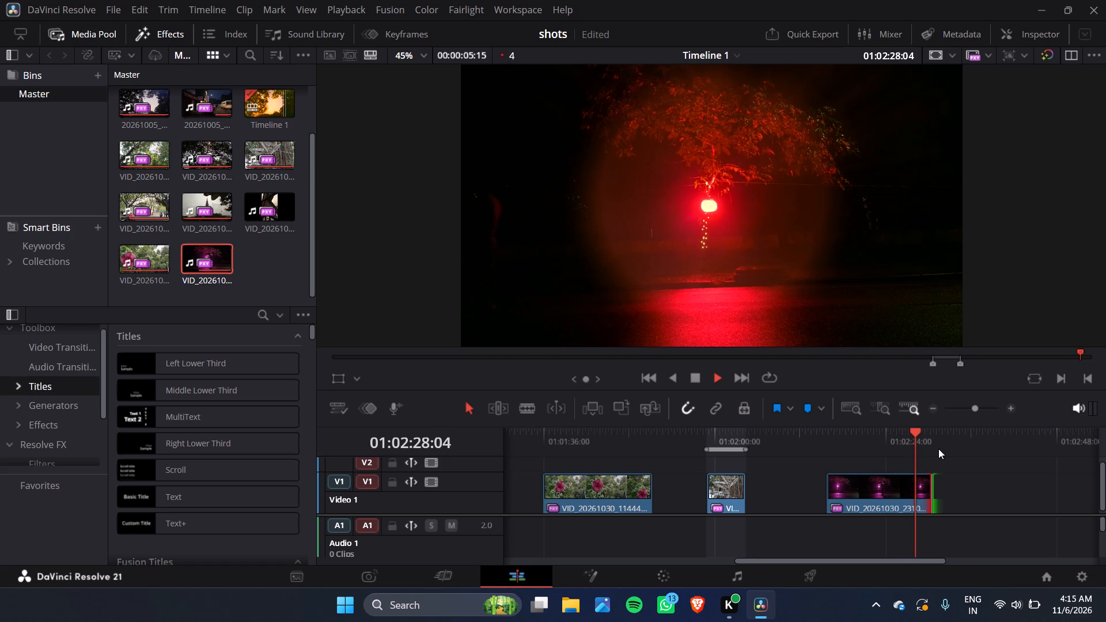
key(space)
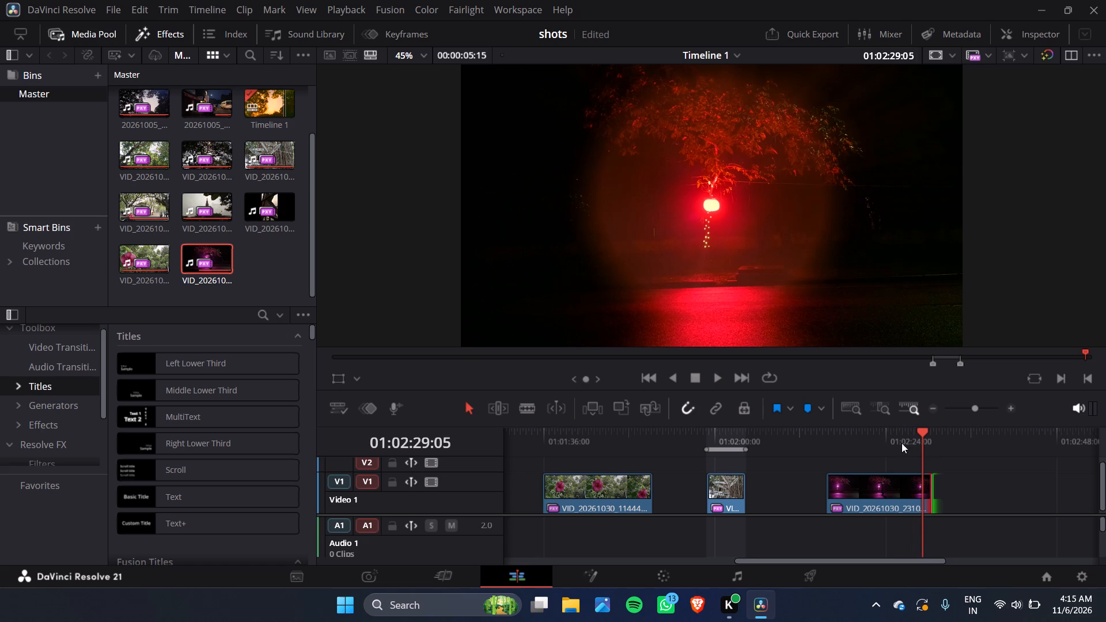
click(885, 441)
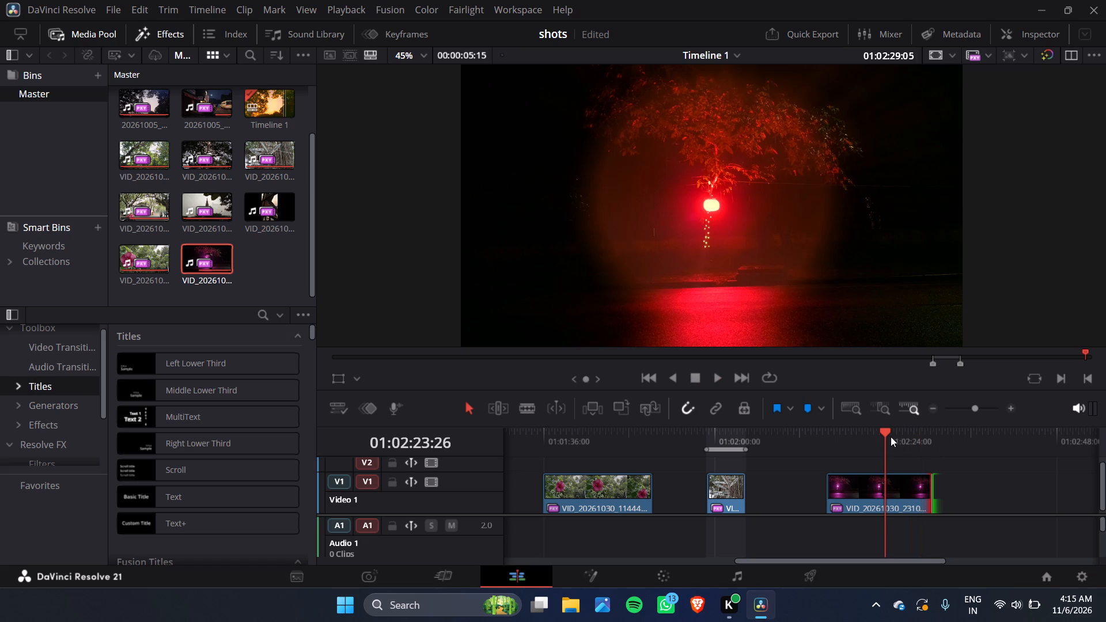
click(898, 437)
click(859, 437)
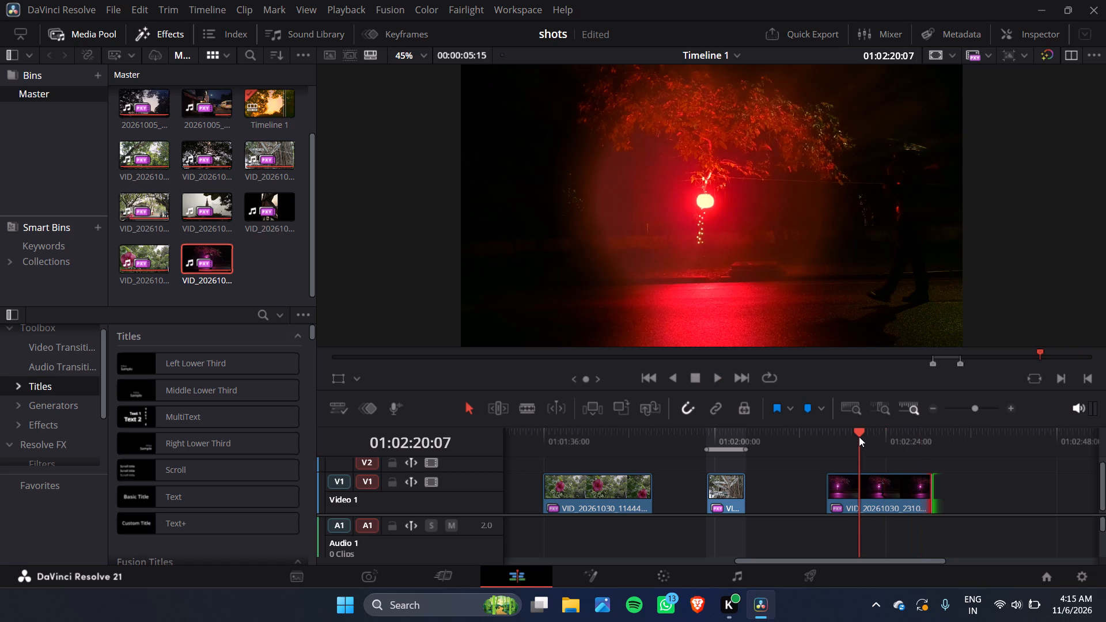
key(space)
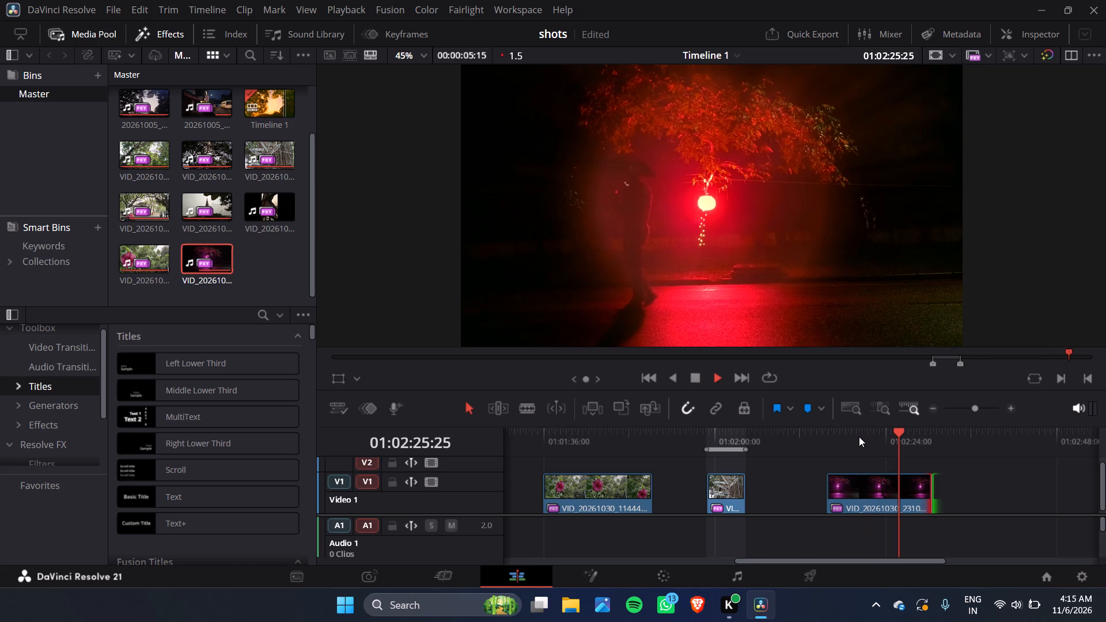
key(space)
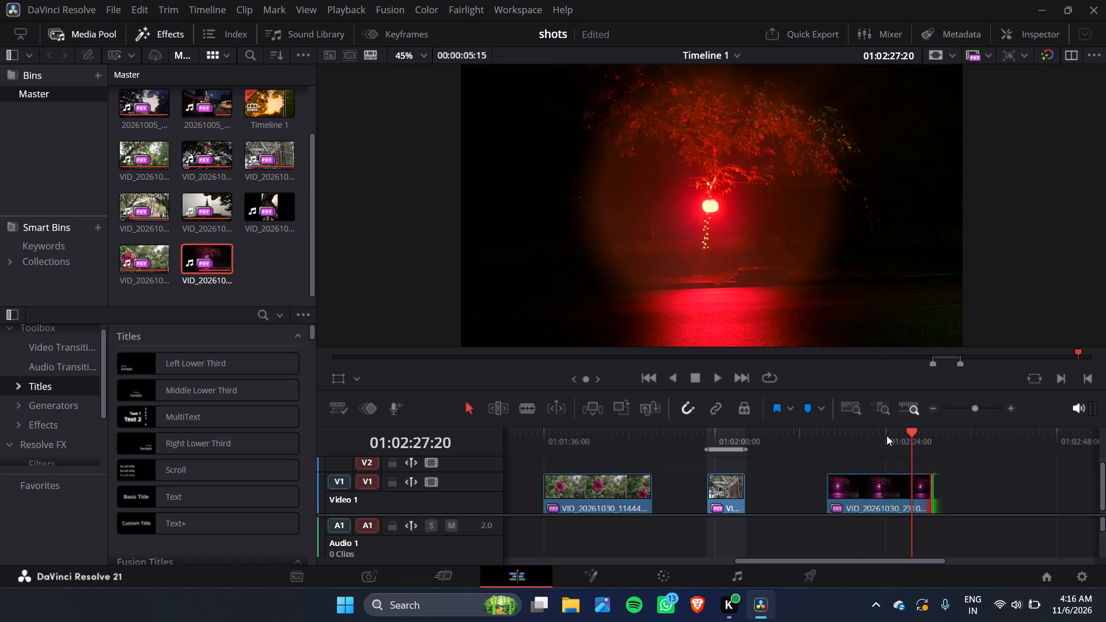
click(874, 434)
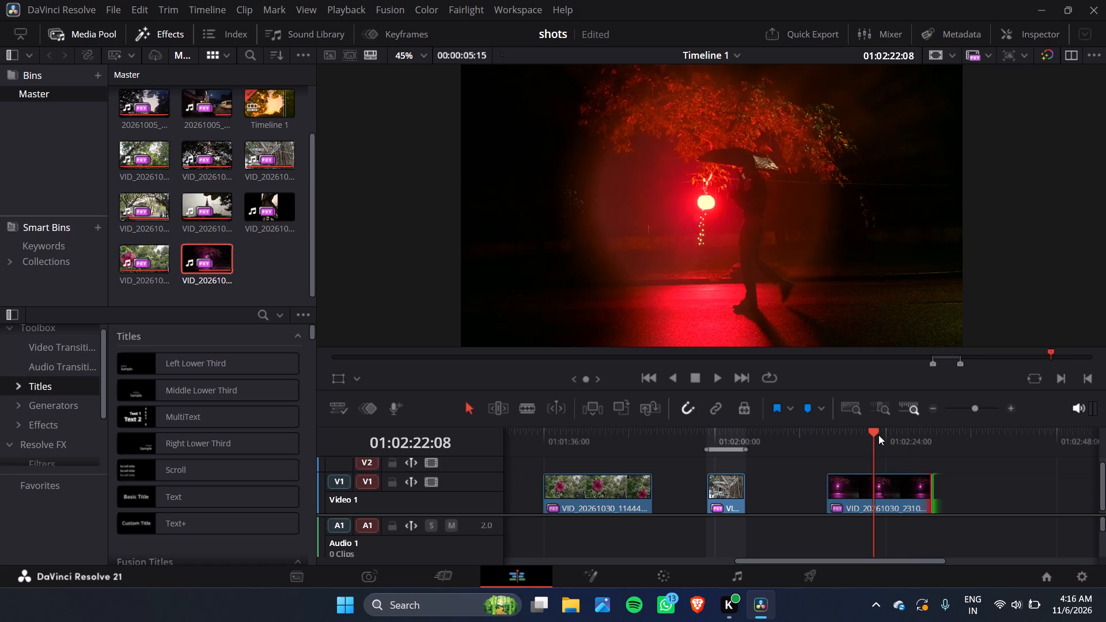
key(space)
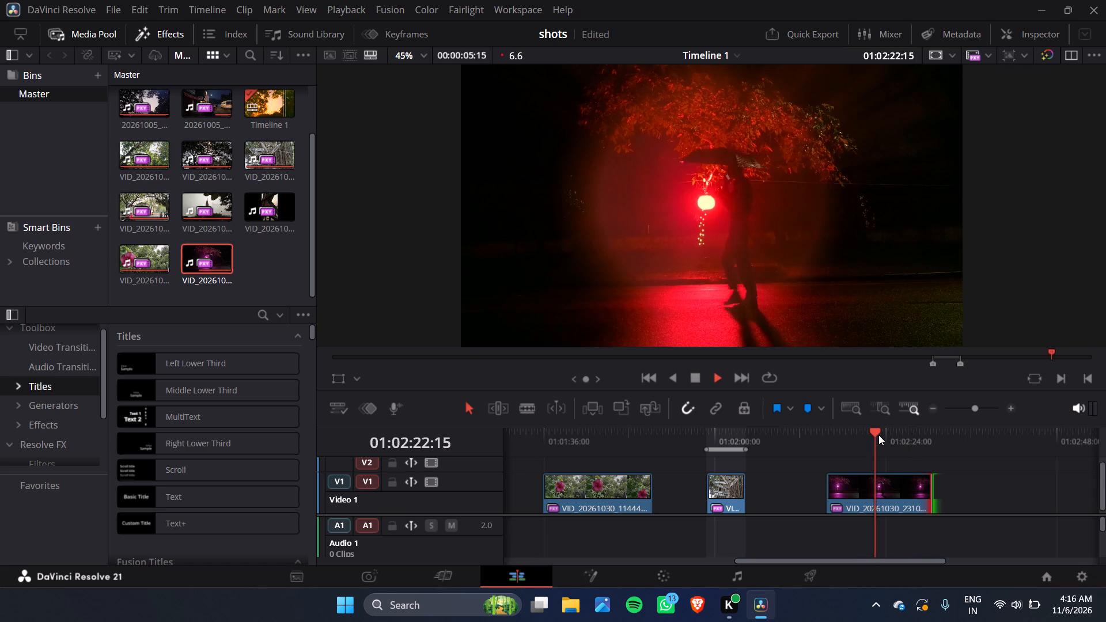
key(space)
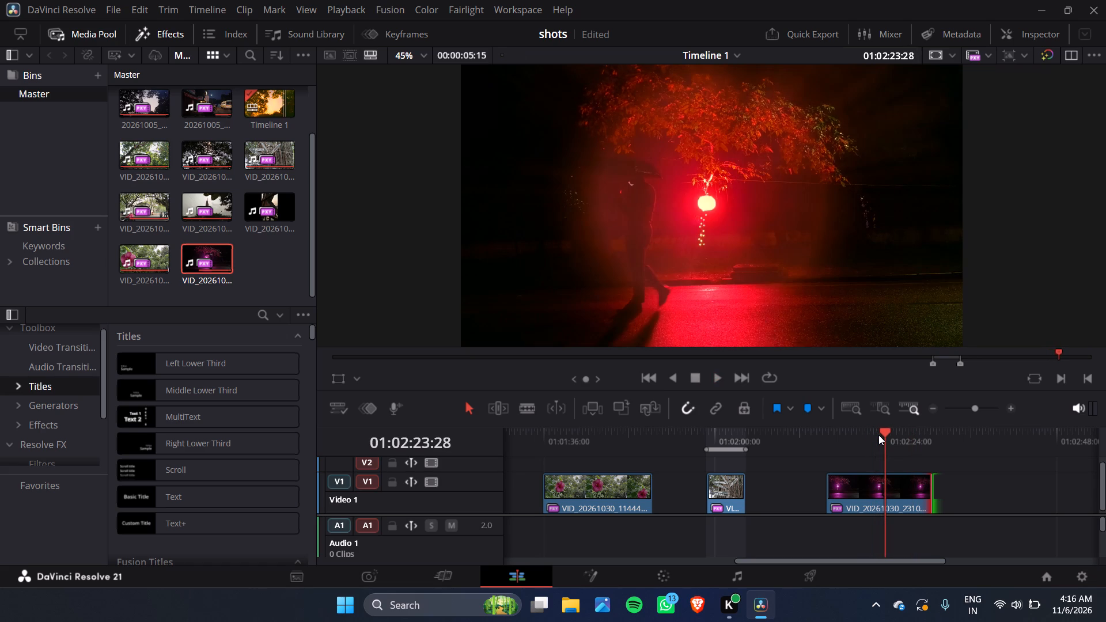
click(878, 435)
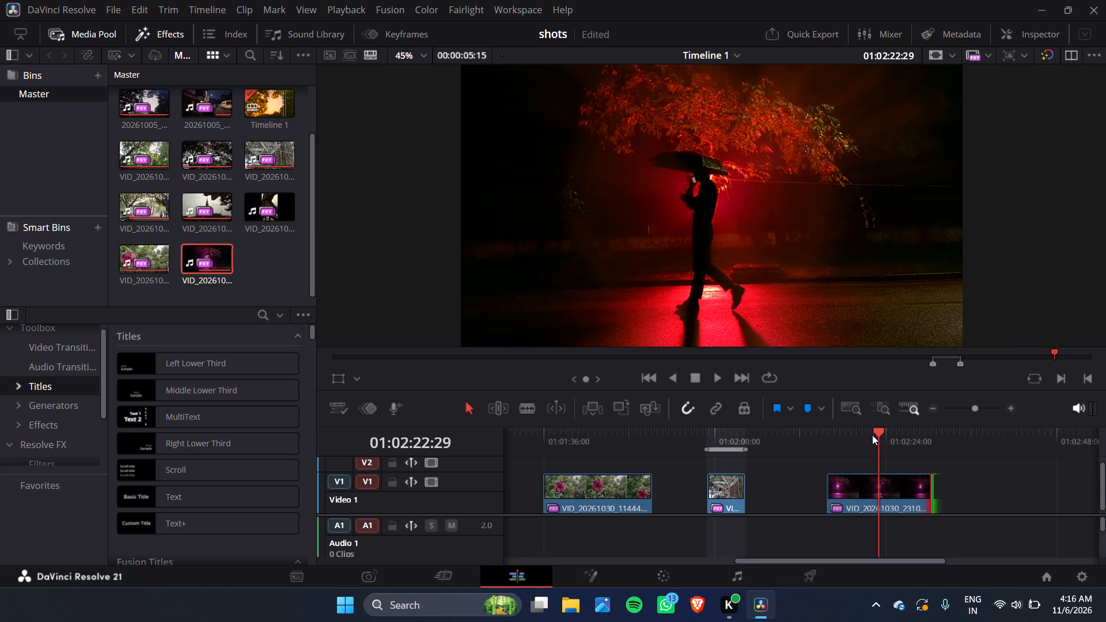
click(866, 435)
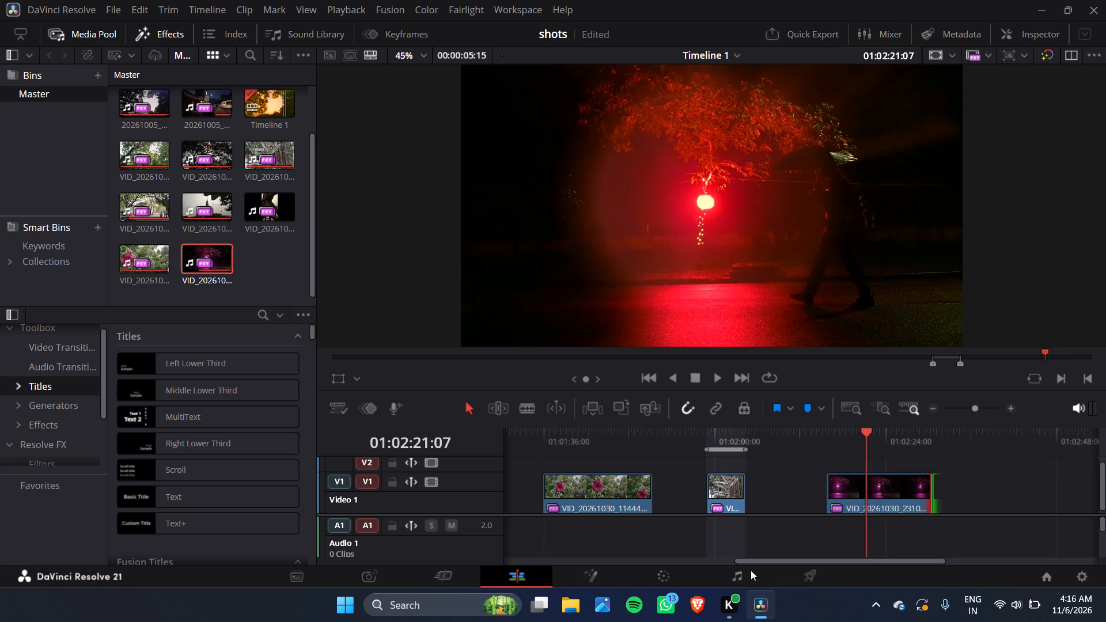
Back on the Color page, shorten the Light Rays Length to about 0.184 and raise Soften to about 0.287.
click(678, 575)
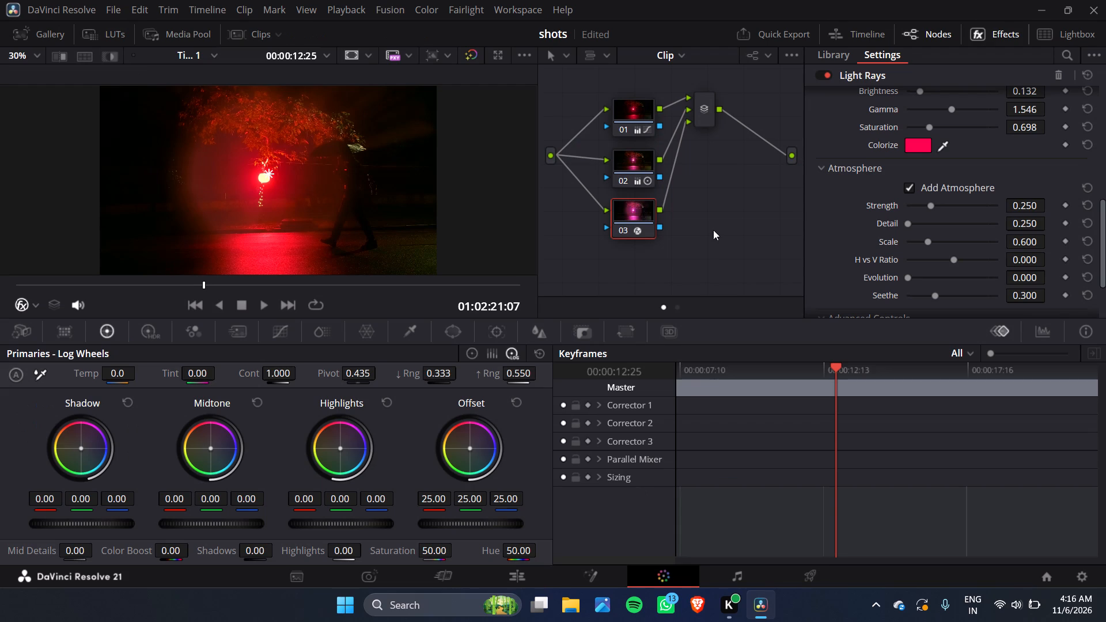
scroll(880, 181, up, 1)
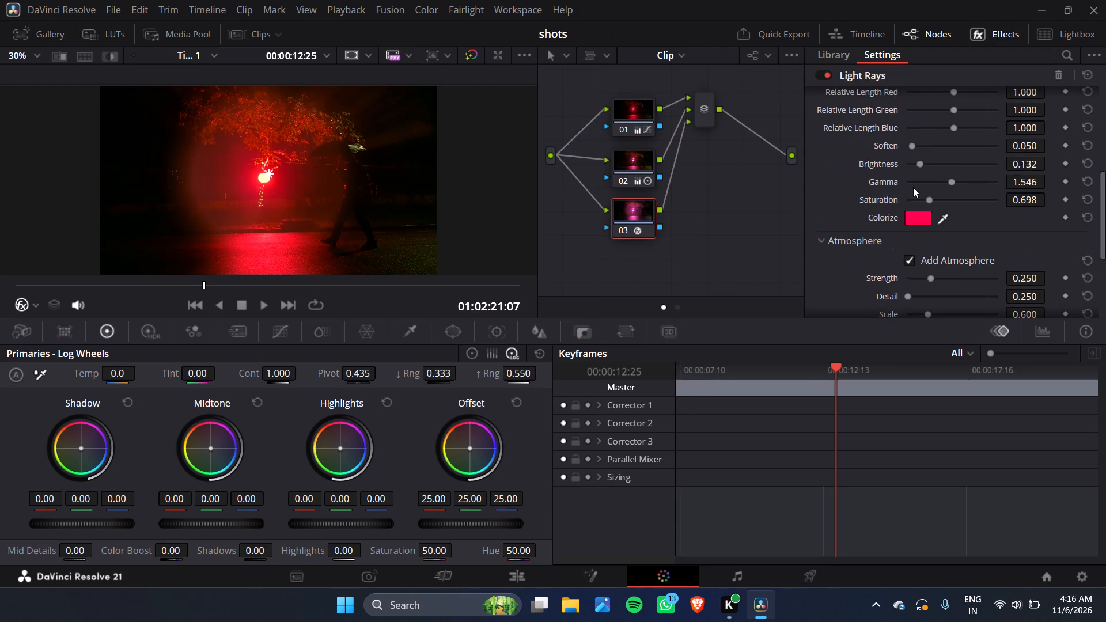
scroll(911, 177, up, 1)
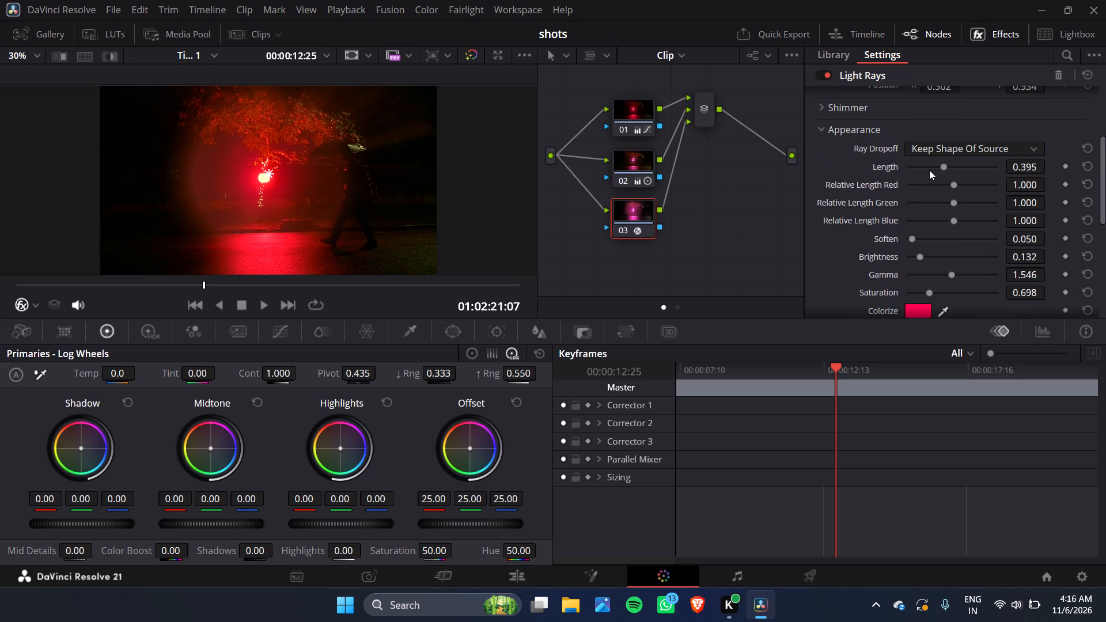
click(925, 165)
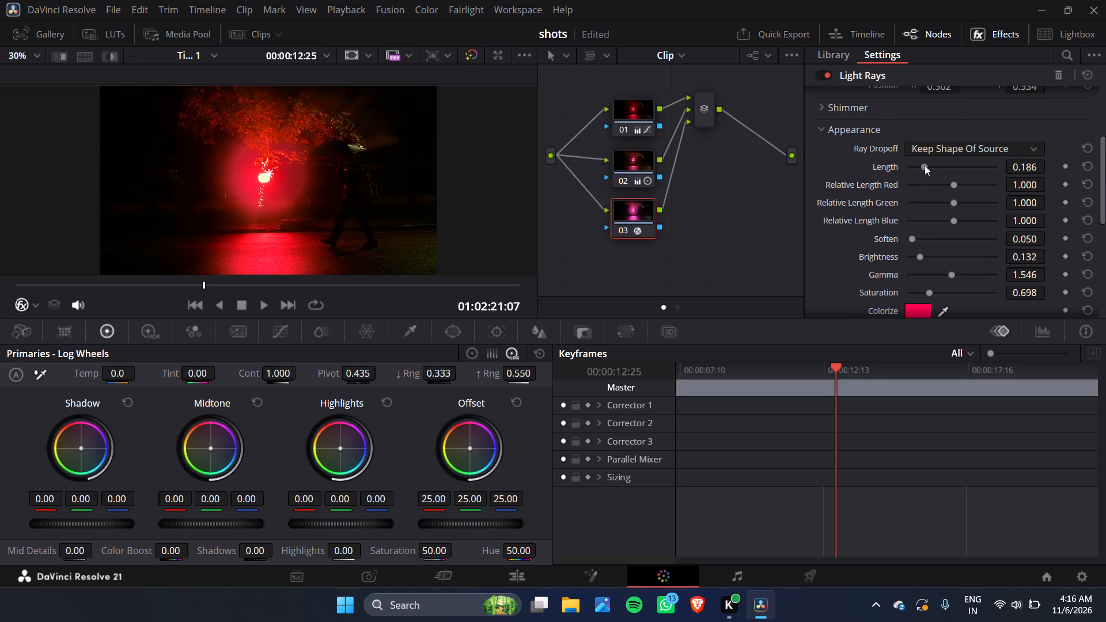
scroll(922, 166, down, 2)
click(934, 241)
Lower the Light Rays Soften to about 0.008, with Gamma at about 1.133 and Length at about 0.279.
click(908, 239)
click(931, 274)
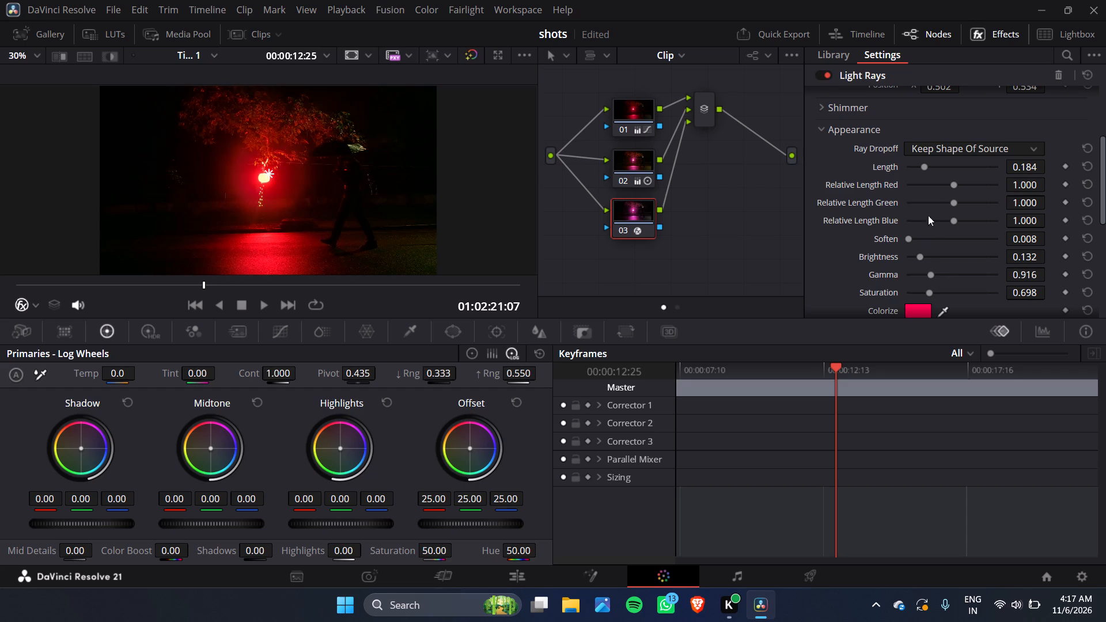
click(934, 164)
click(938, 272)
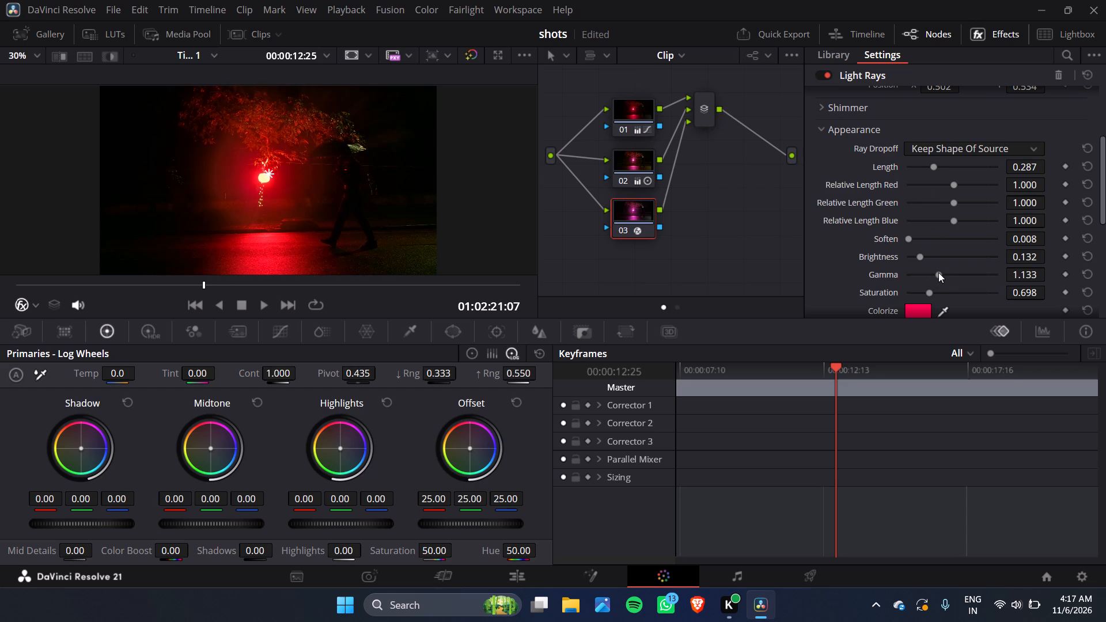
click(923, 169)
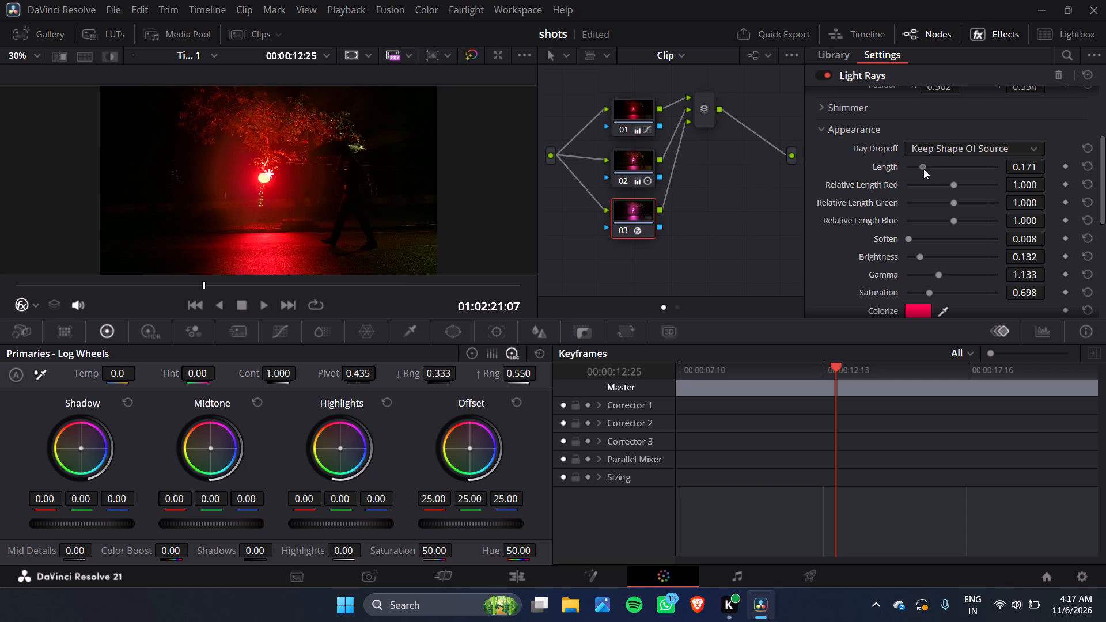
click(933, 167)
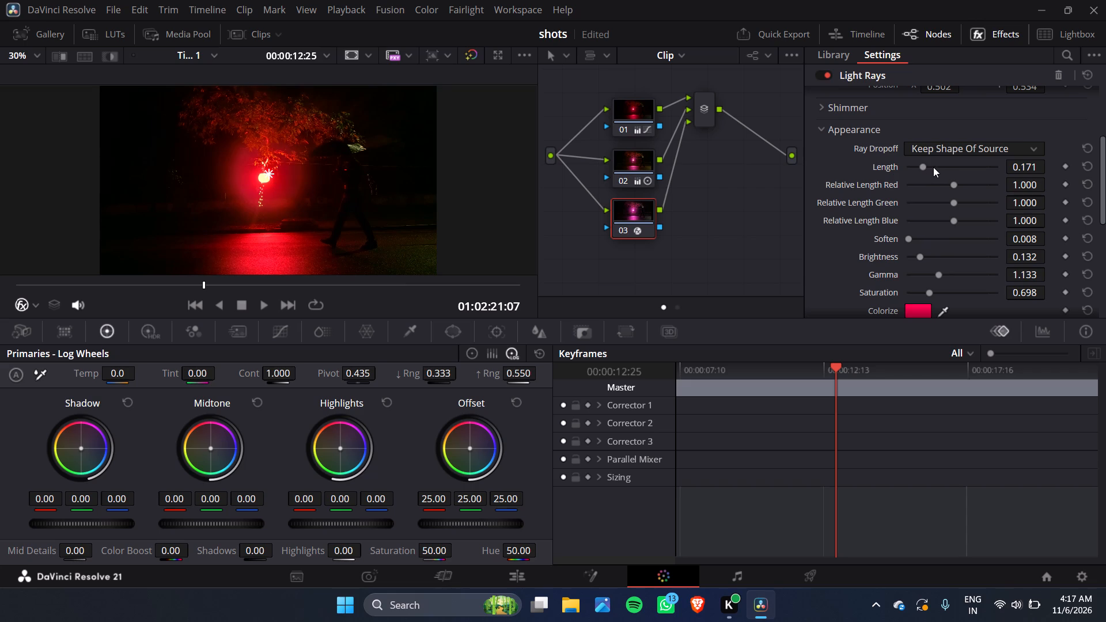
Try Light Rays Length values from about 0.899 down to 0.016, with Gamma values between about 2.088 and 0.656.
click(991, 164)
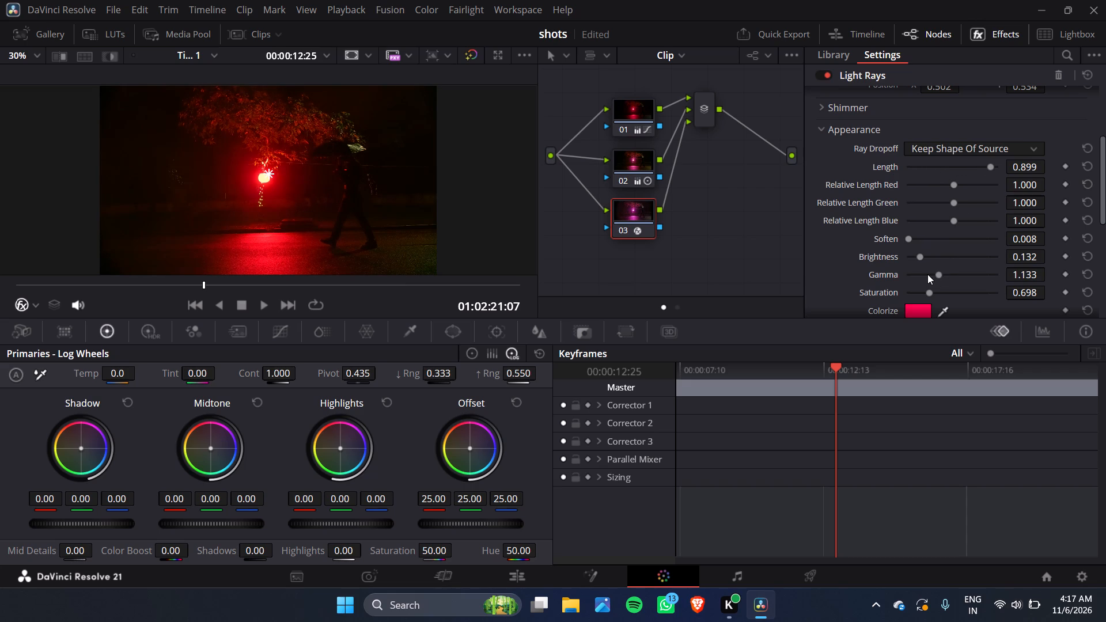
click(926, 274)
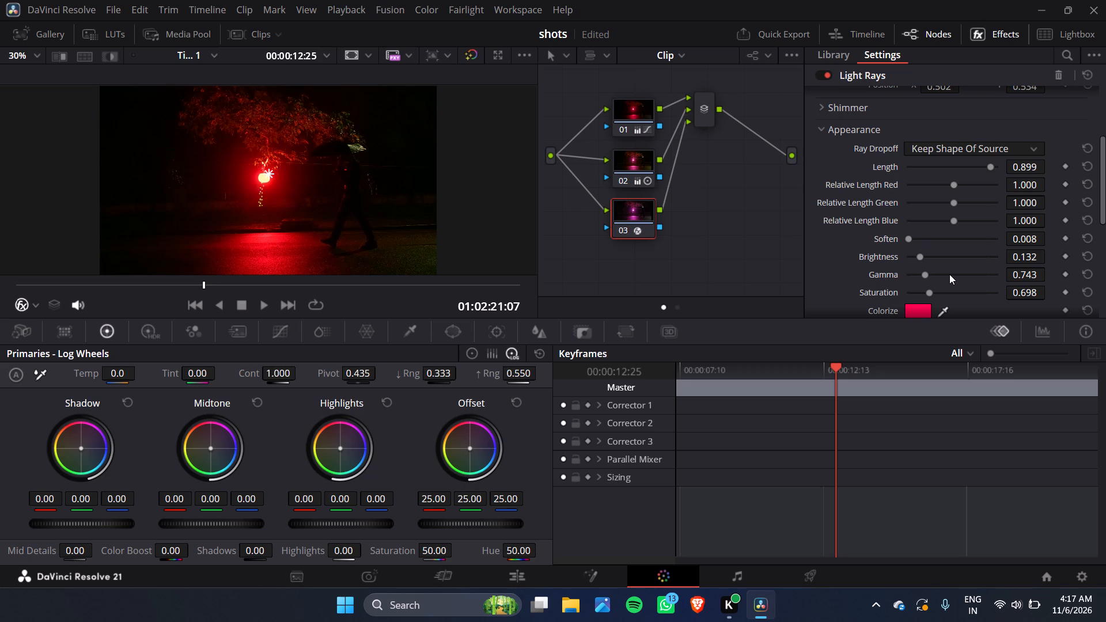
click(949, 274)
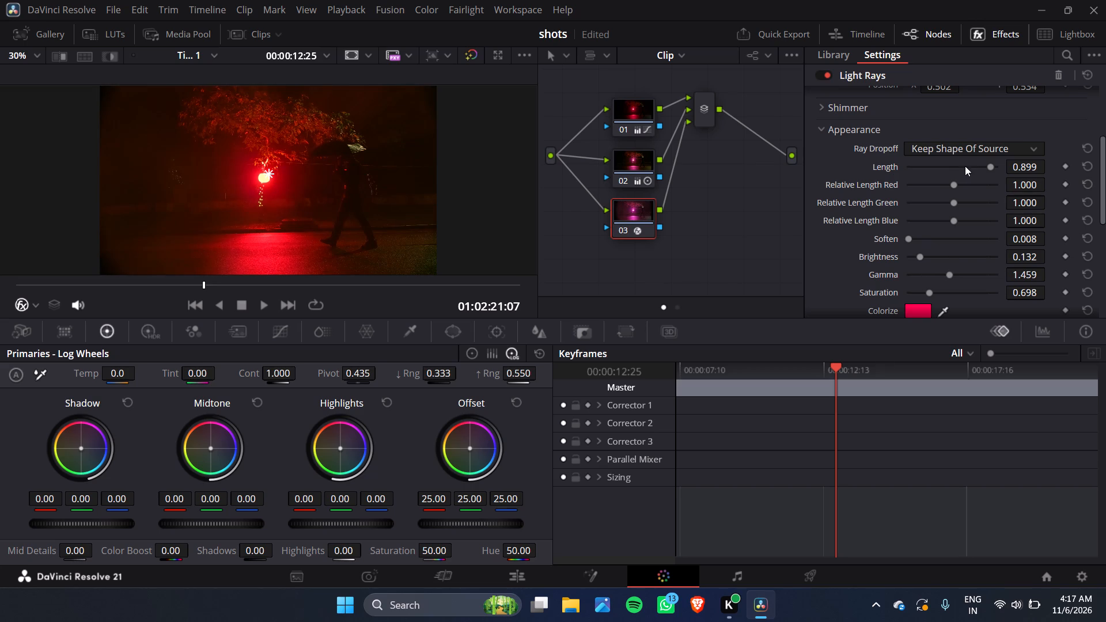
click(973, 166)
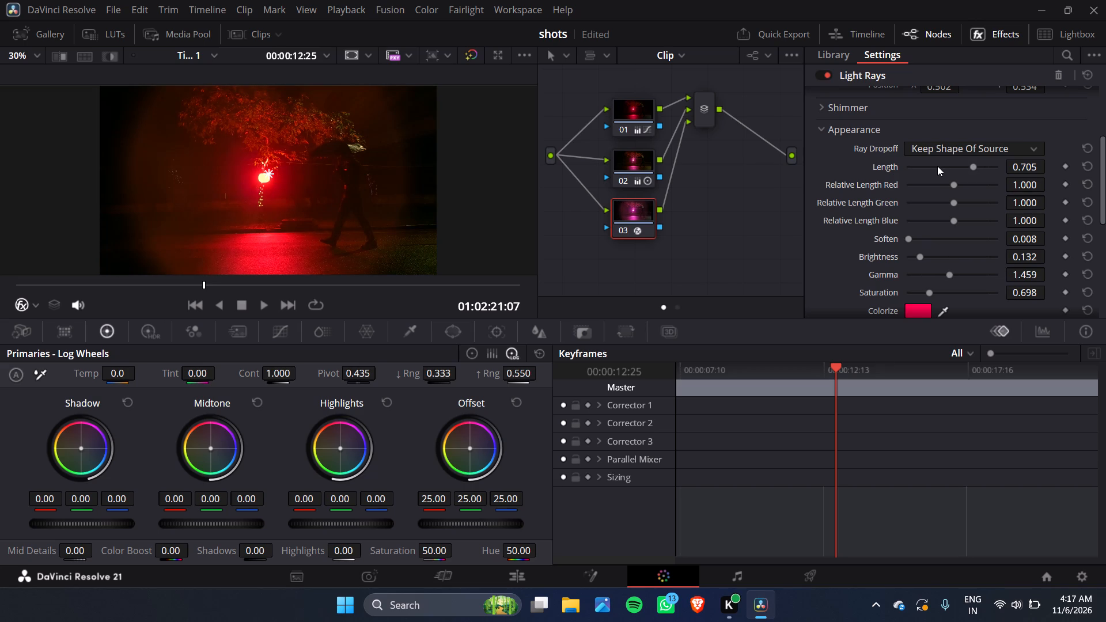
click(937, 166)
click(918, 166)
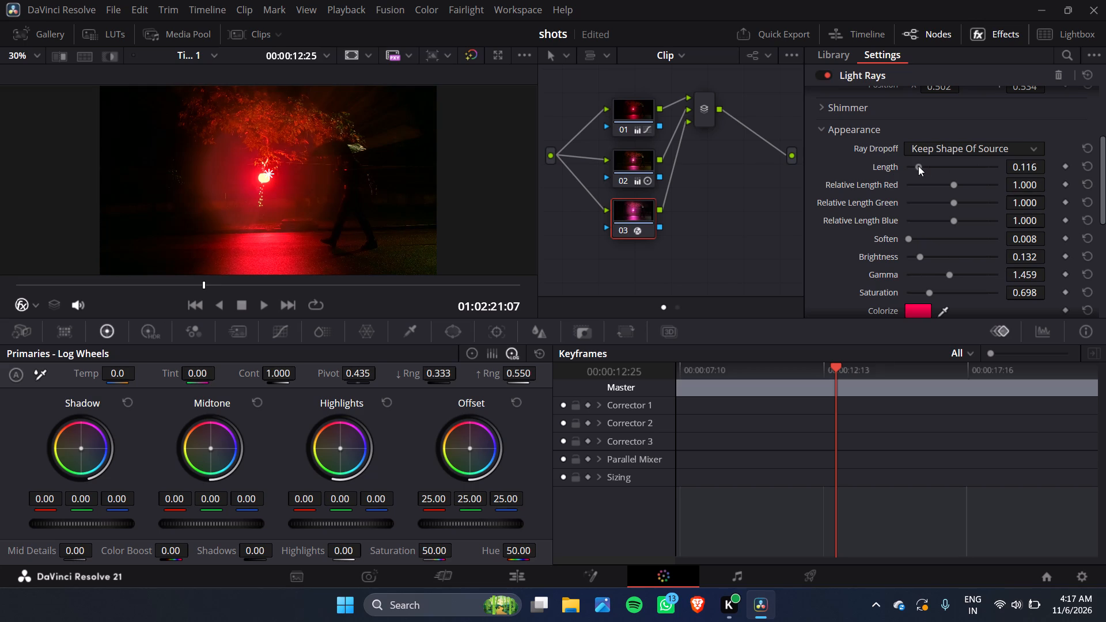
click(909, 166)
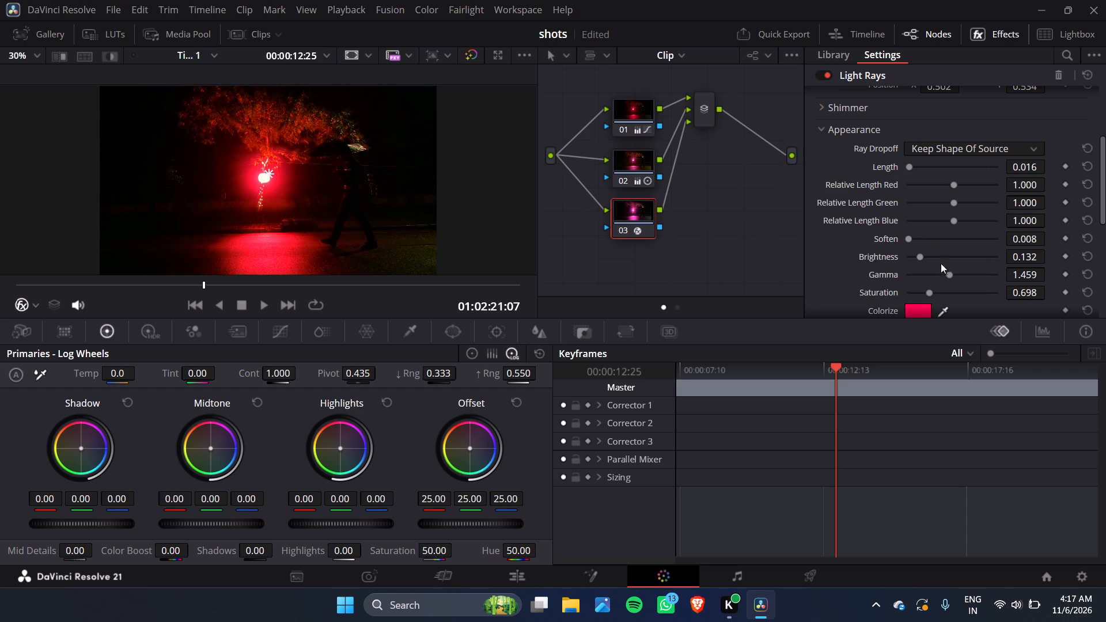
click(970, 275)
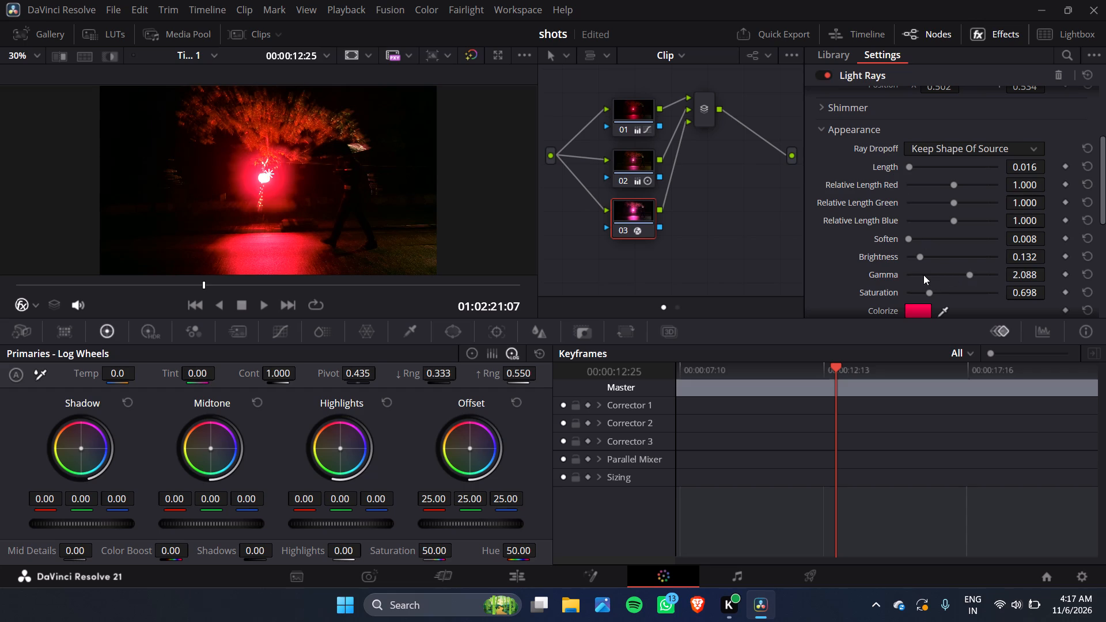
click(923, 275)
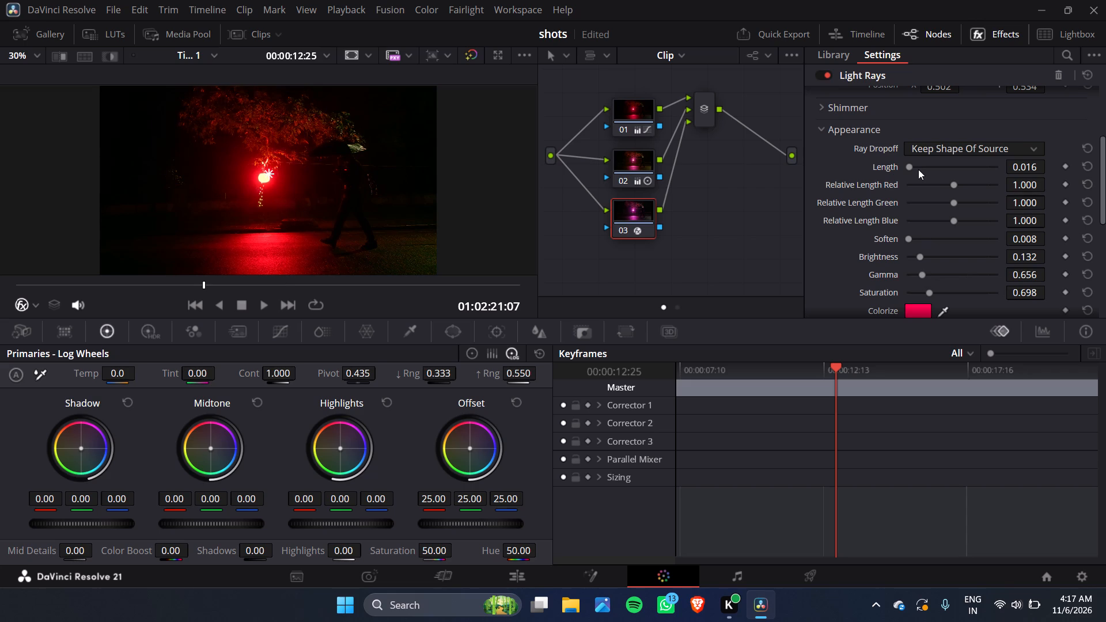
Set the Light Rays Length to about 0.481 and Gamma to about 0.873.
drag(913, 166, 935, 166)
drag(935, 166, 936, 164)
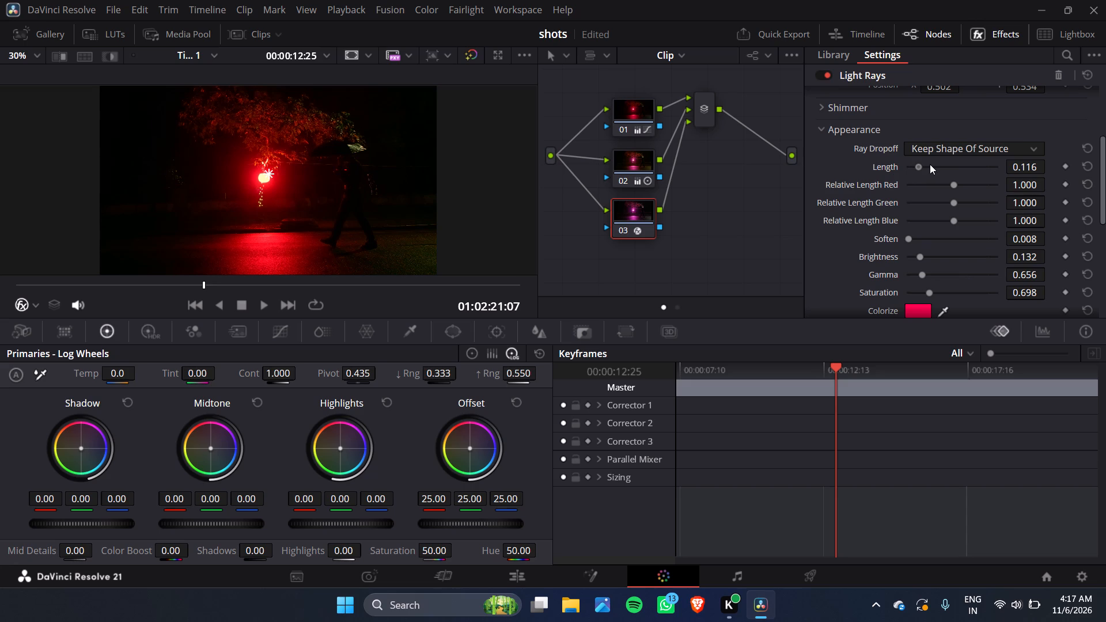
click(924, 168)
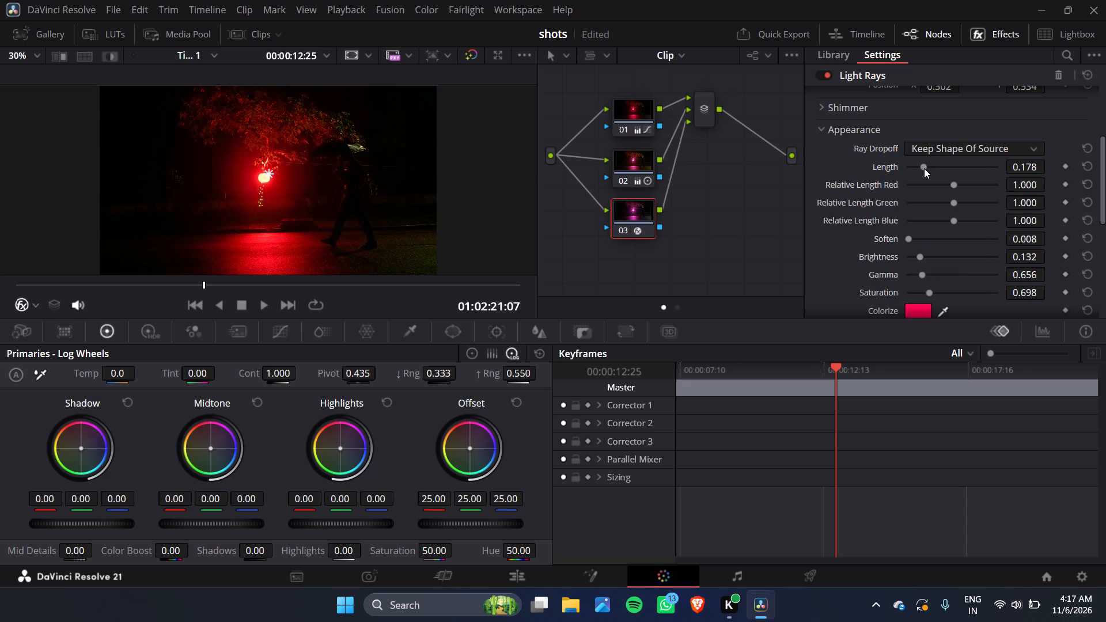
click(936, 164)
click(956, 164)
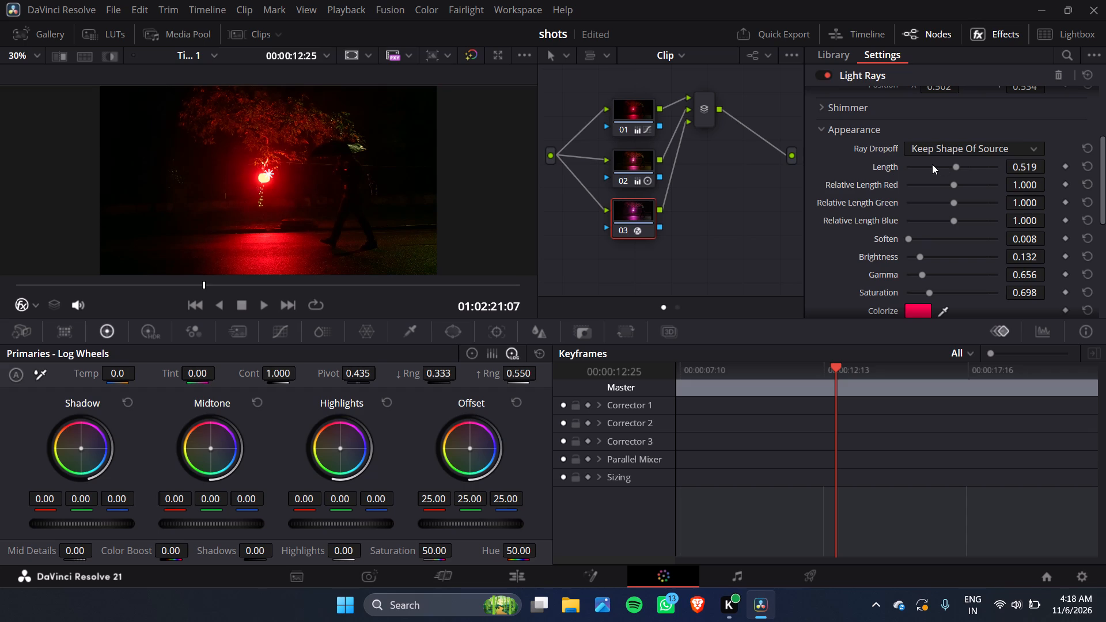
click(931, 164)
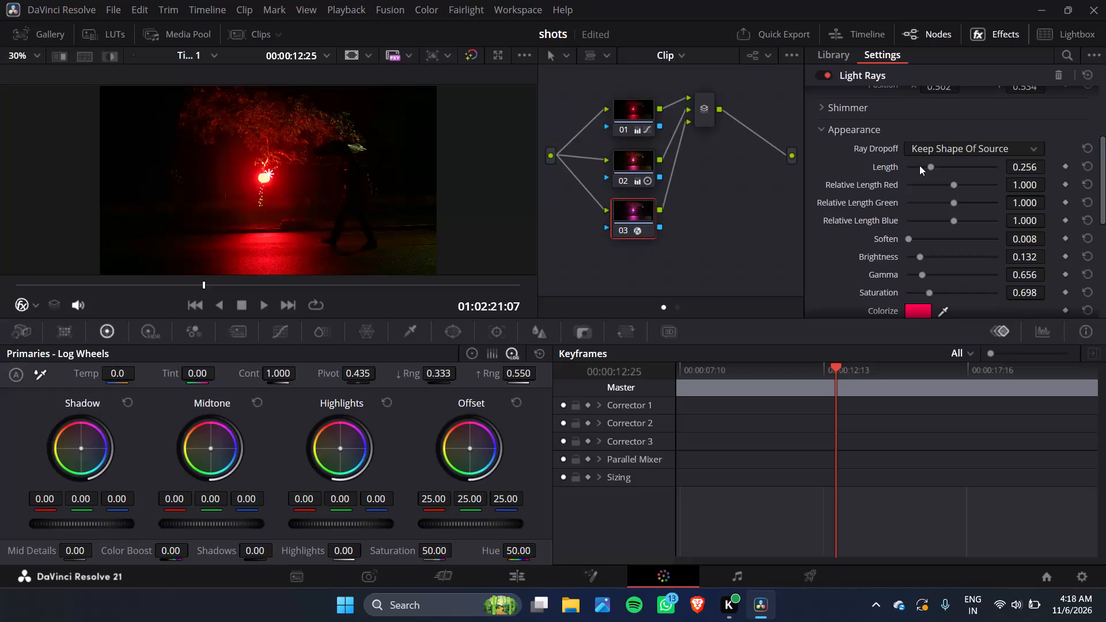
click(919, 165)
click(952, 167)
click(930, 275)
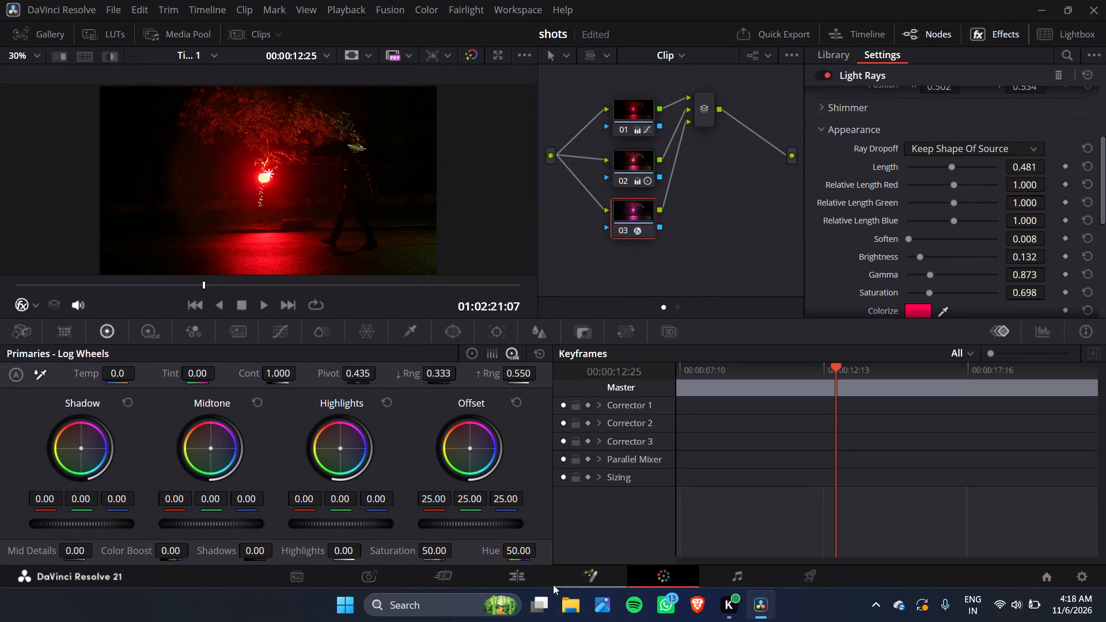
Play the umbrella clip through to its end twice on the Edit page to review the adjusted light rays.
click(523, 575)
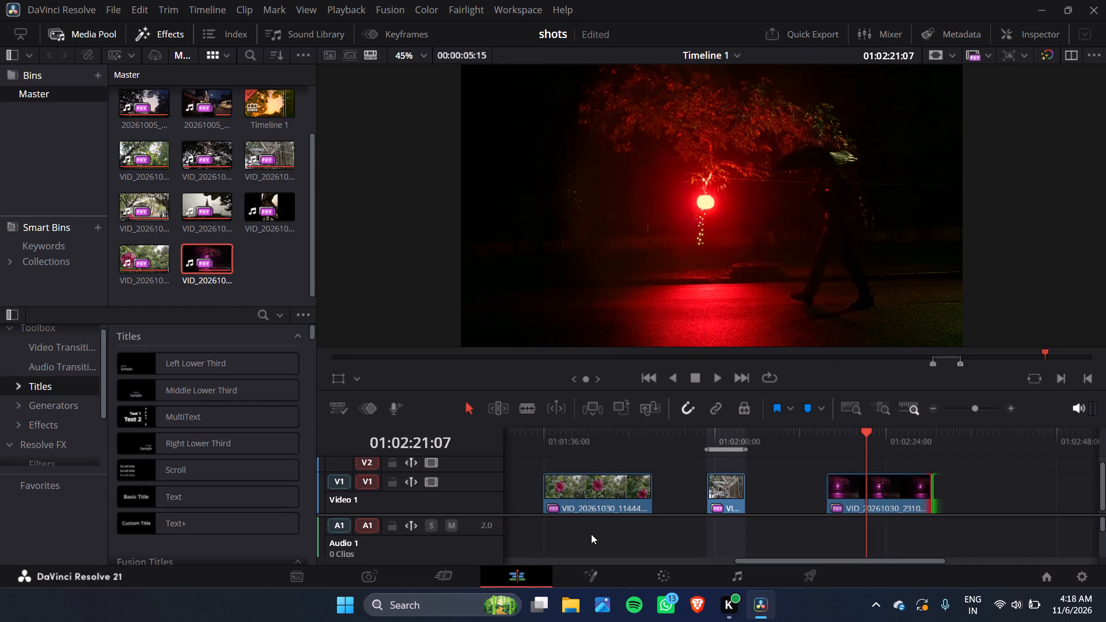
key(space)
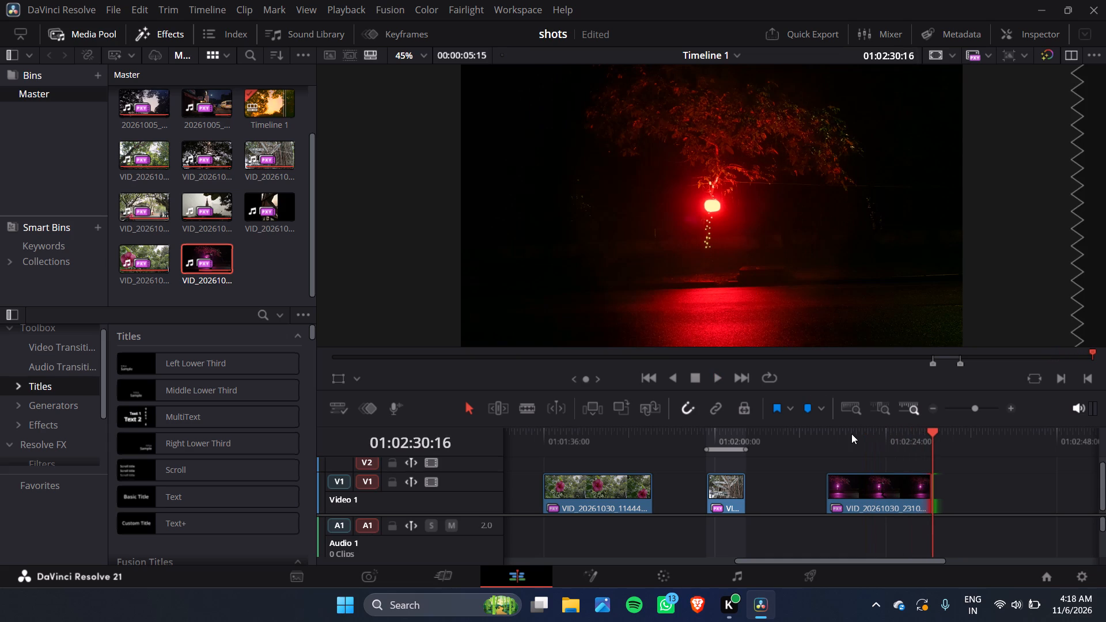
click(851, 434)
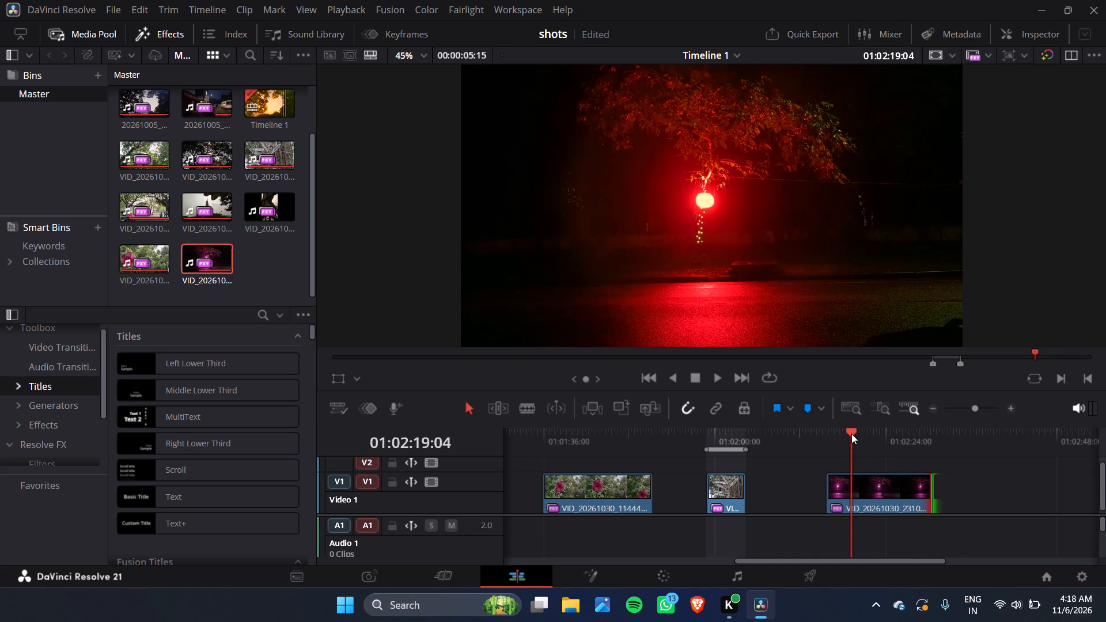
key(space)
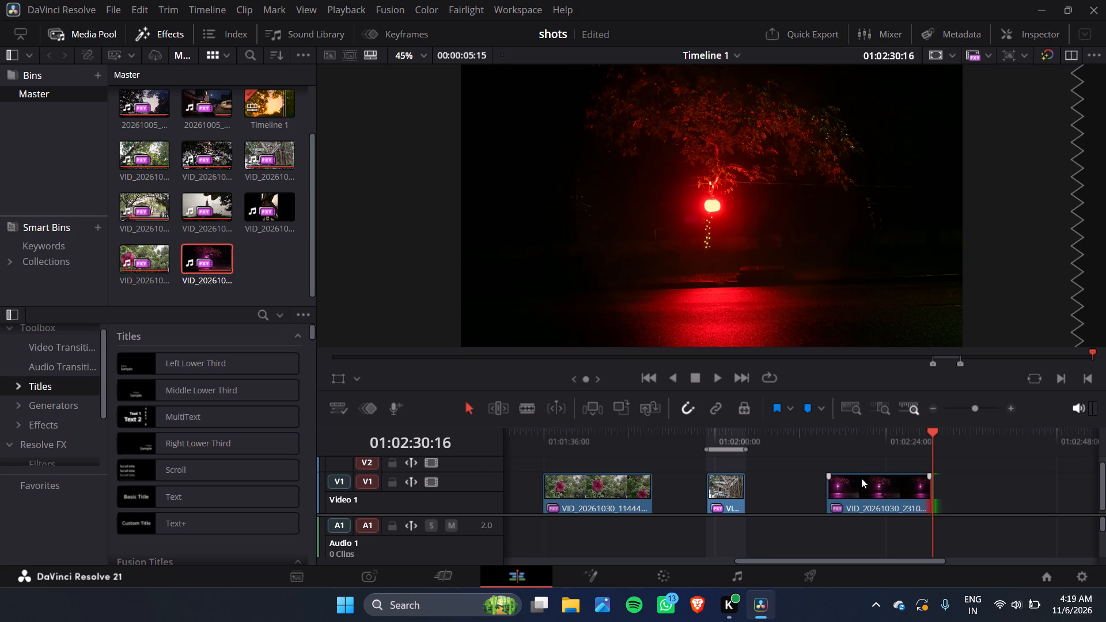
On the Color page, toggle the Light Rays node 03 off and on to compare, leaving it disabled.
click(651, 572)
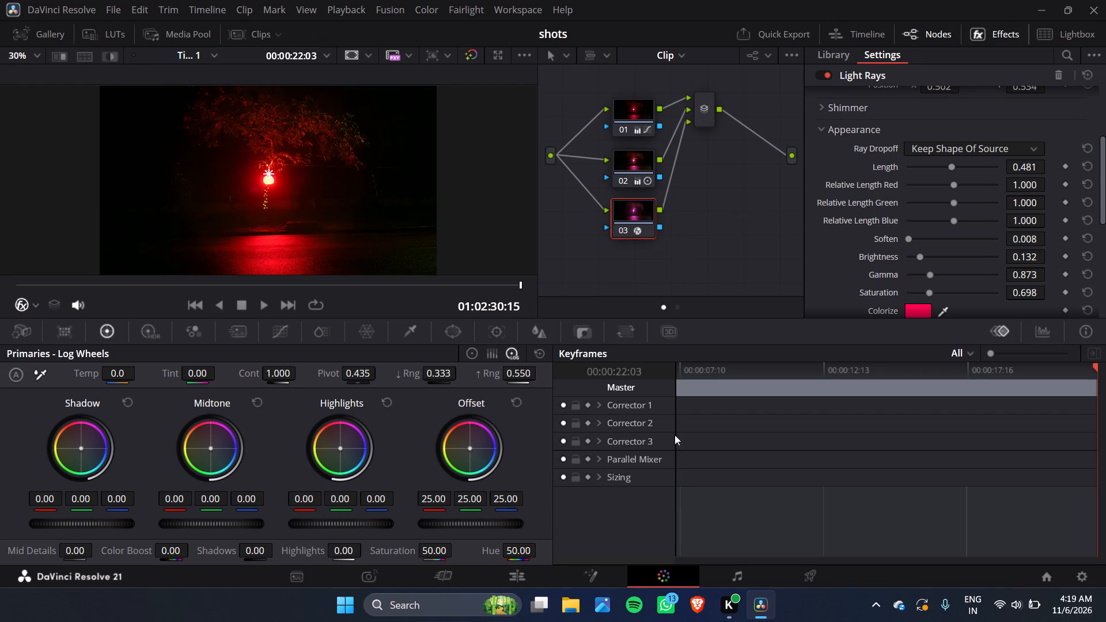
click(620, 227)
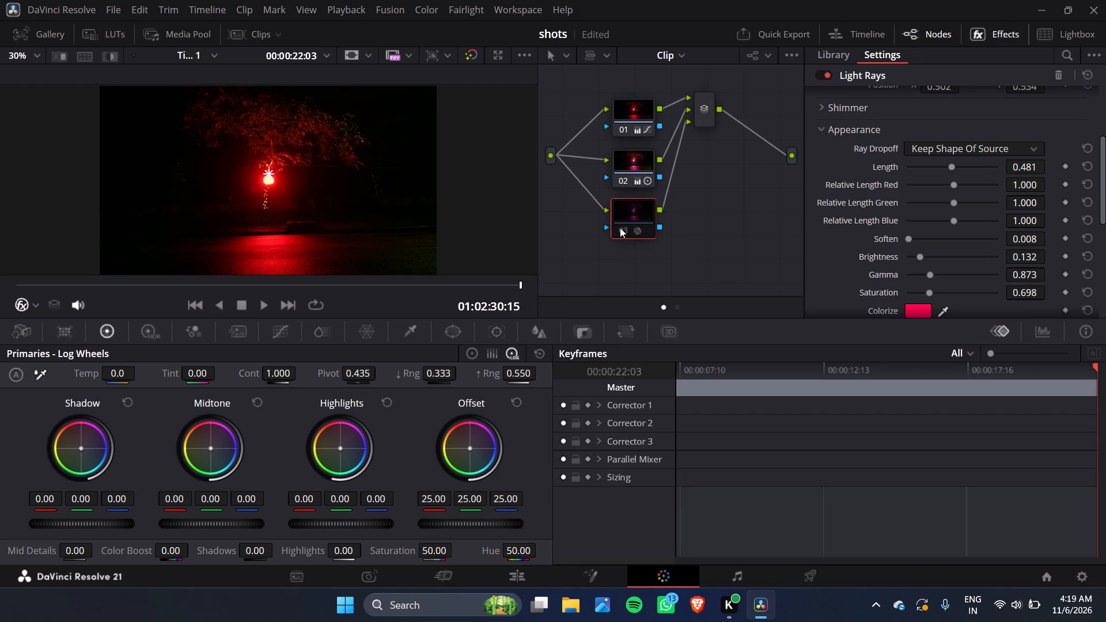
click(620, 227)
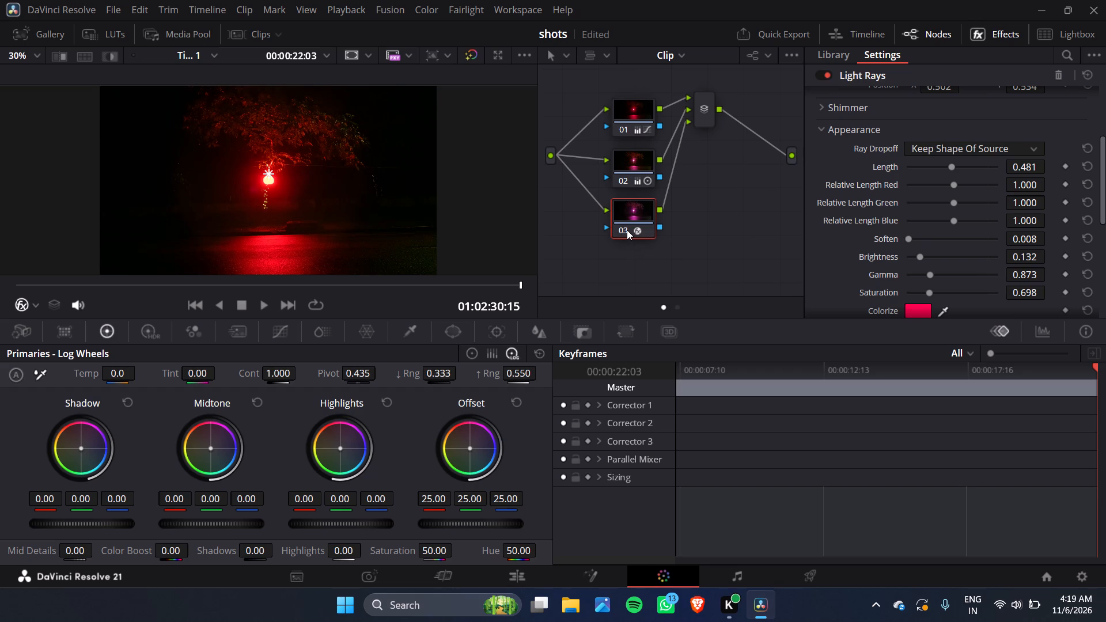
click(627, 230)
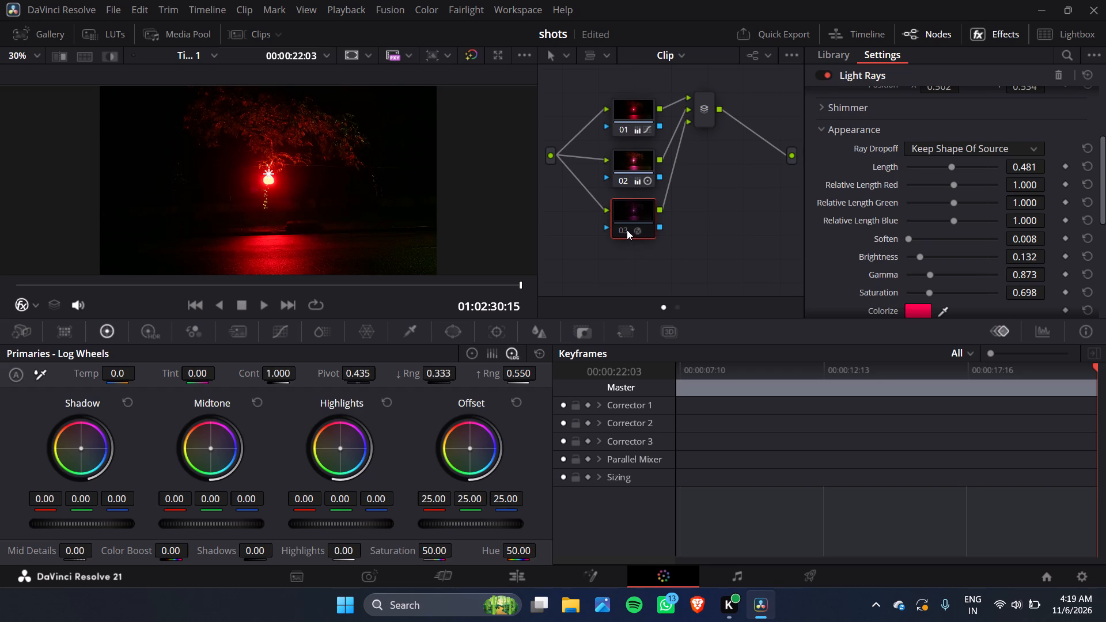
click(627, 230)
click(627, 230)
Replay the umbrella clip on the Edit page to examine the red look without the Light Rays node.
click(515, 583)
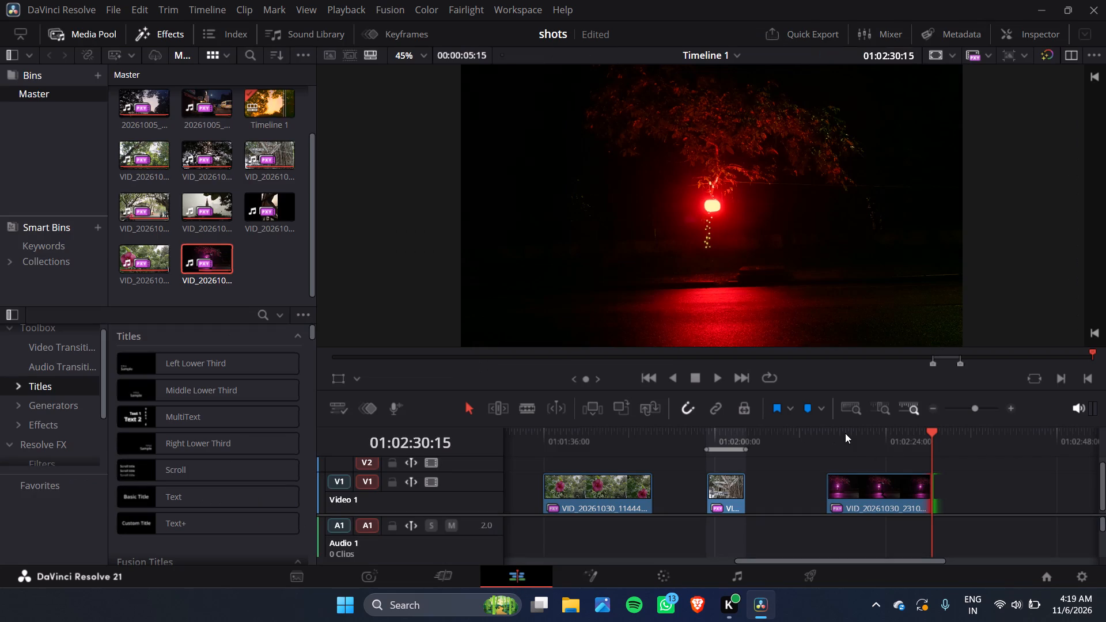
click(842, 433)
key(space)
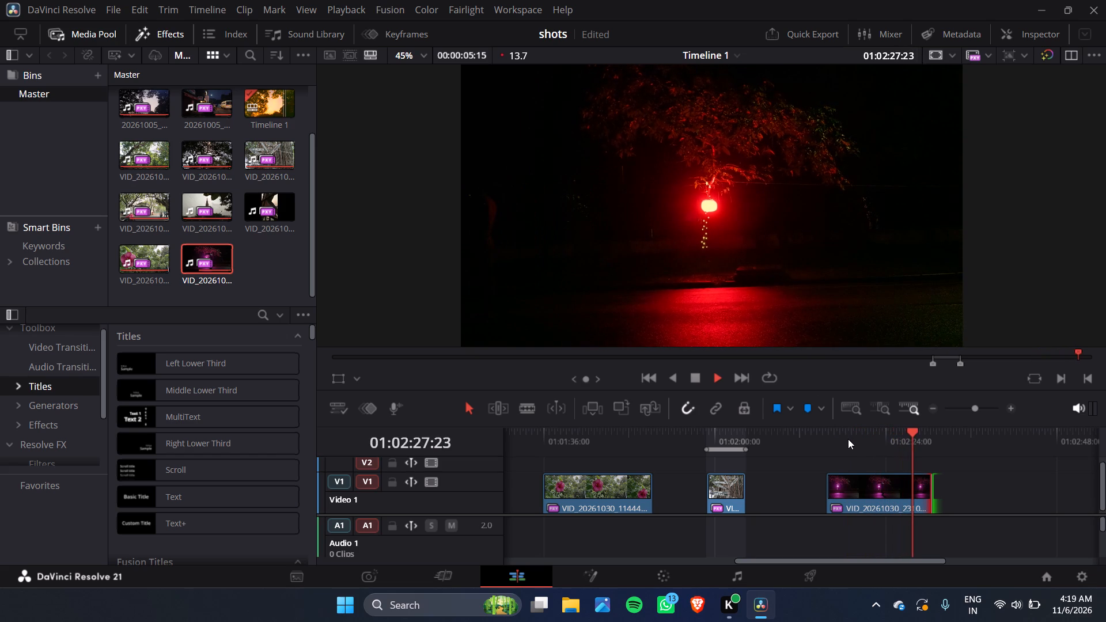
click(851, 437)
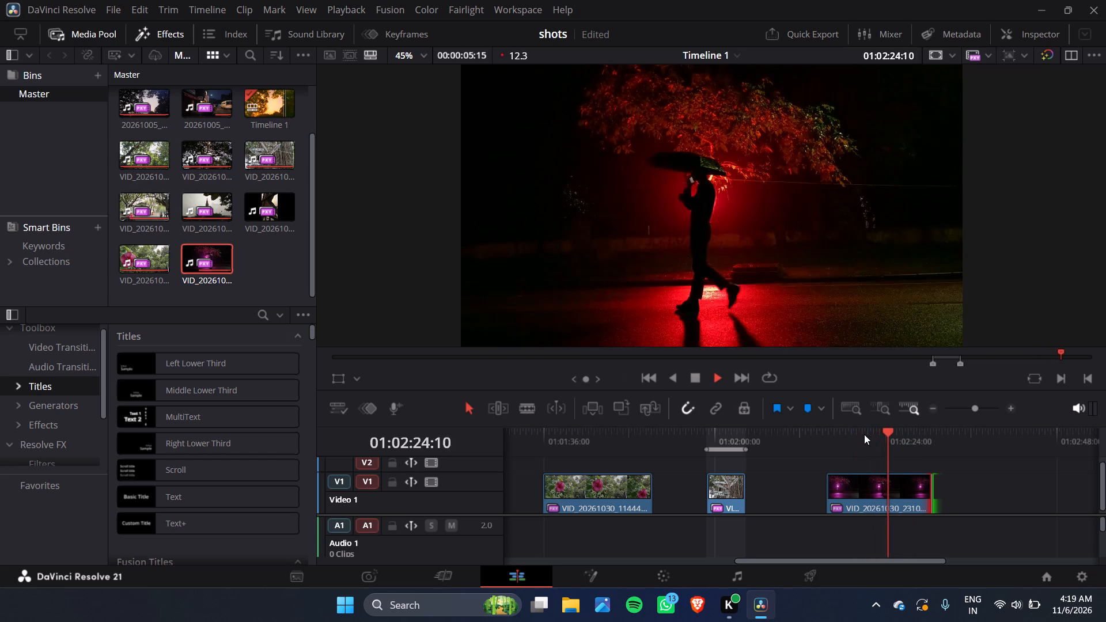
key(space)
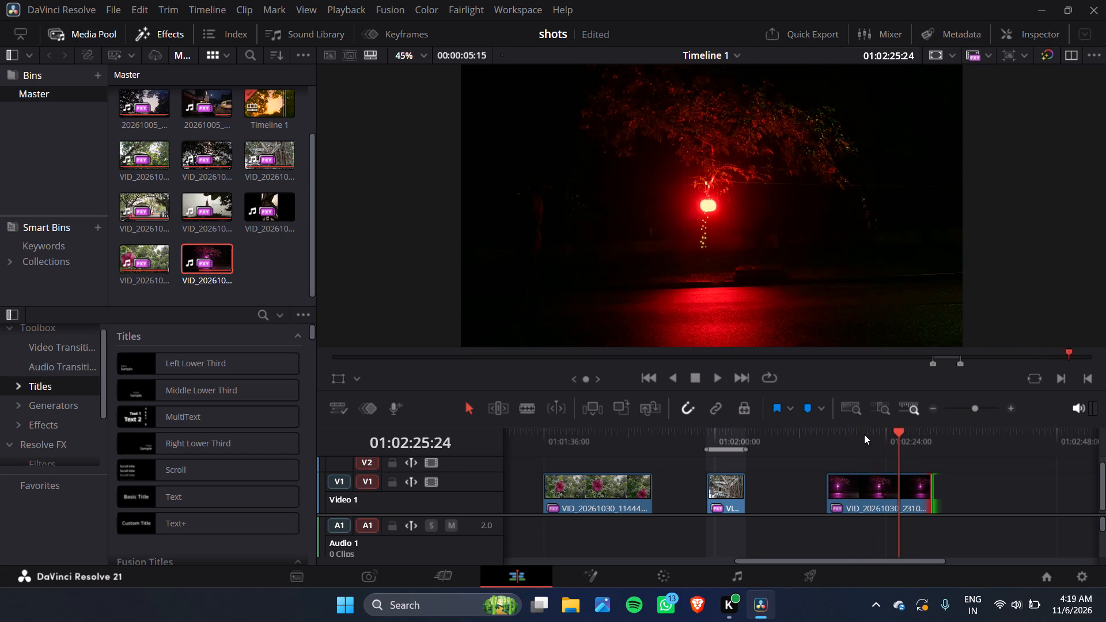
On the Color page, re-enable the Light Rays node 03.
click(651, 581)
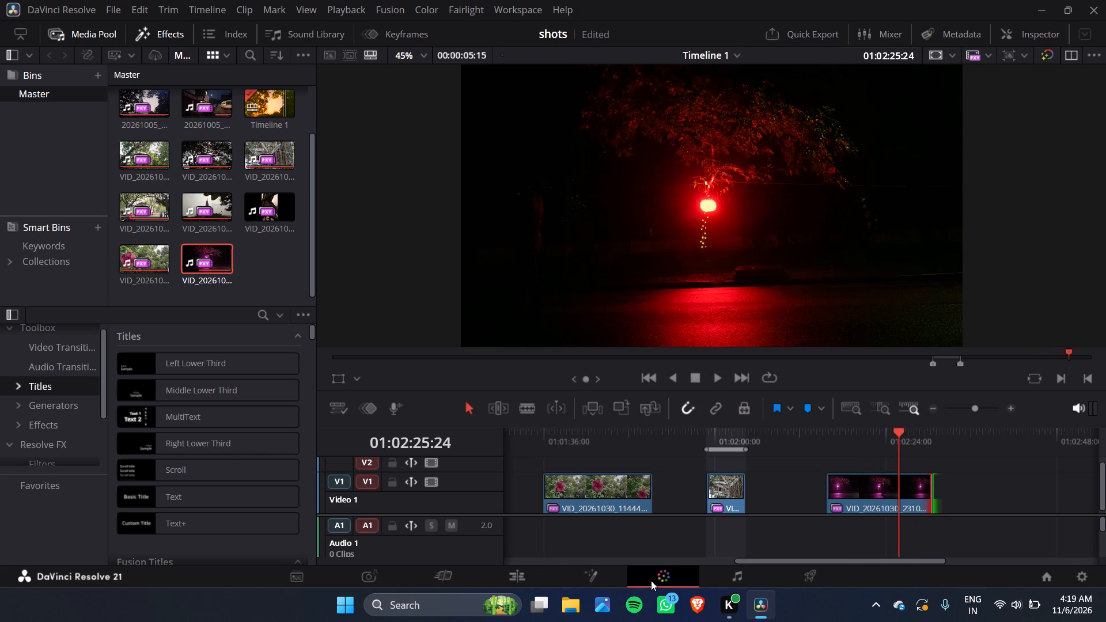
click(622, 227)
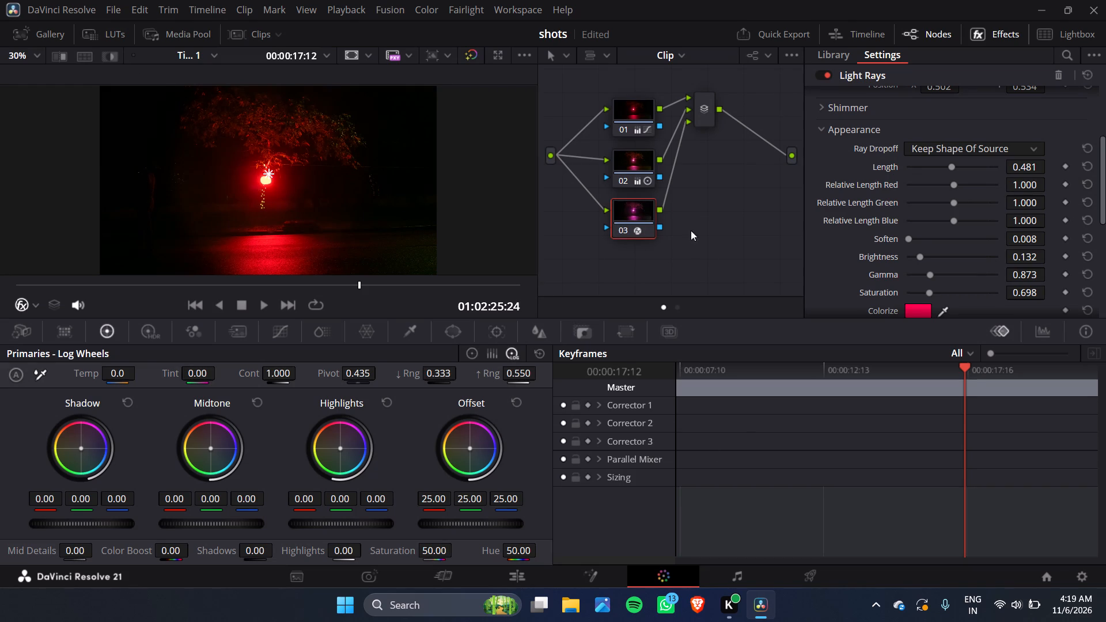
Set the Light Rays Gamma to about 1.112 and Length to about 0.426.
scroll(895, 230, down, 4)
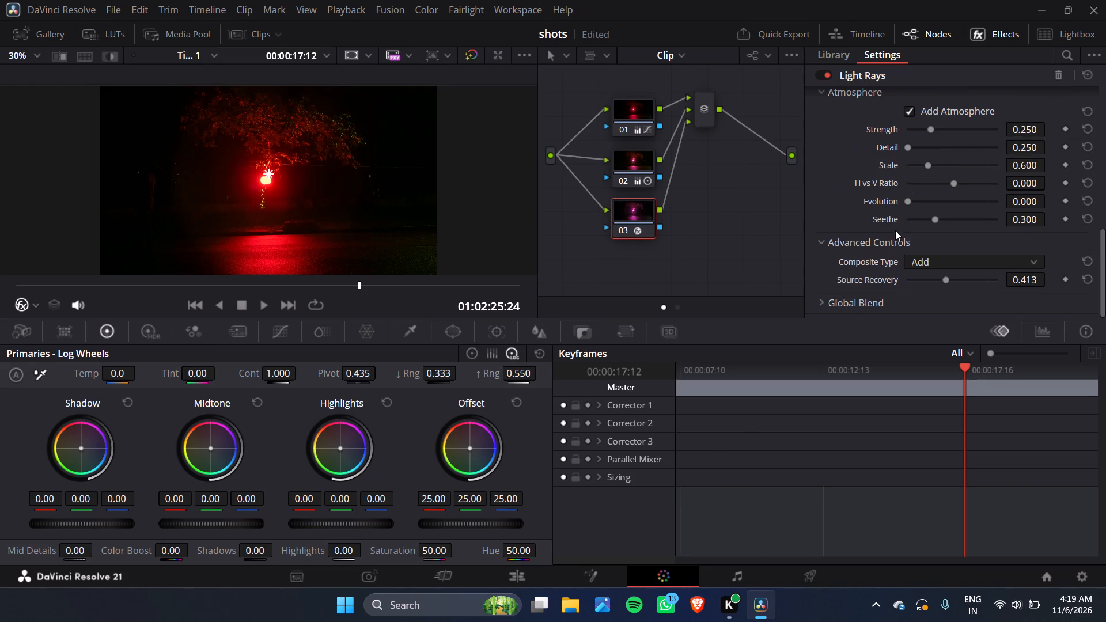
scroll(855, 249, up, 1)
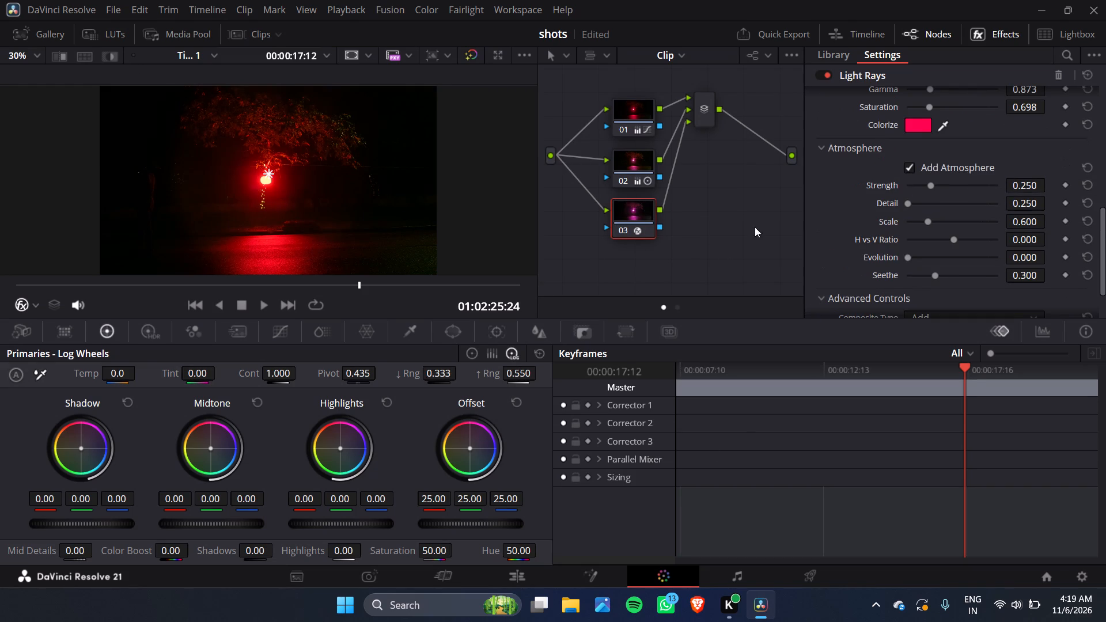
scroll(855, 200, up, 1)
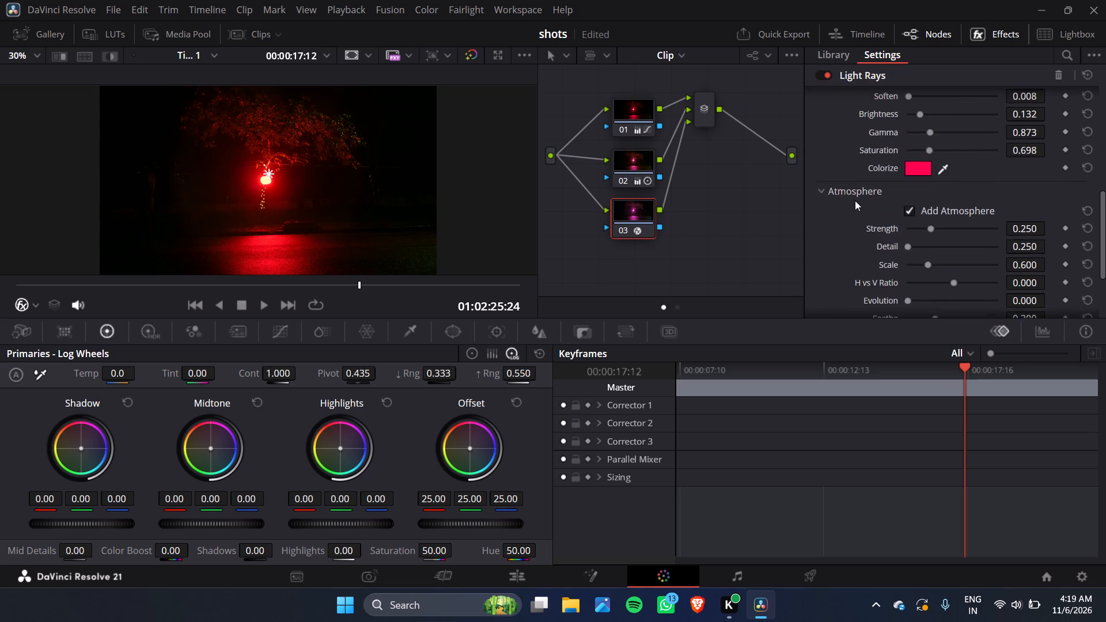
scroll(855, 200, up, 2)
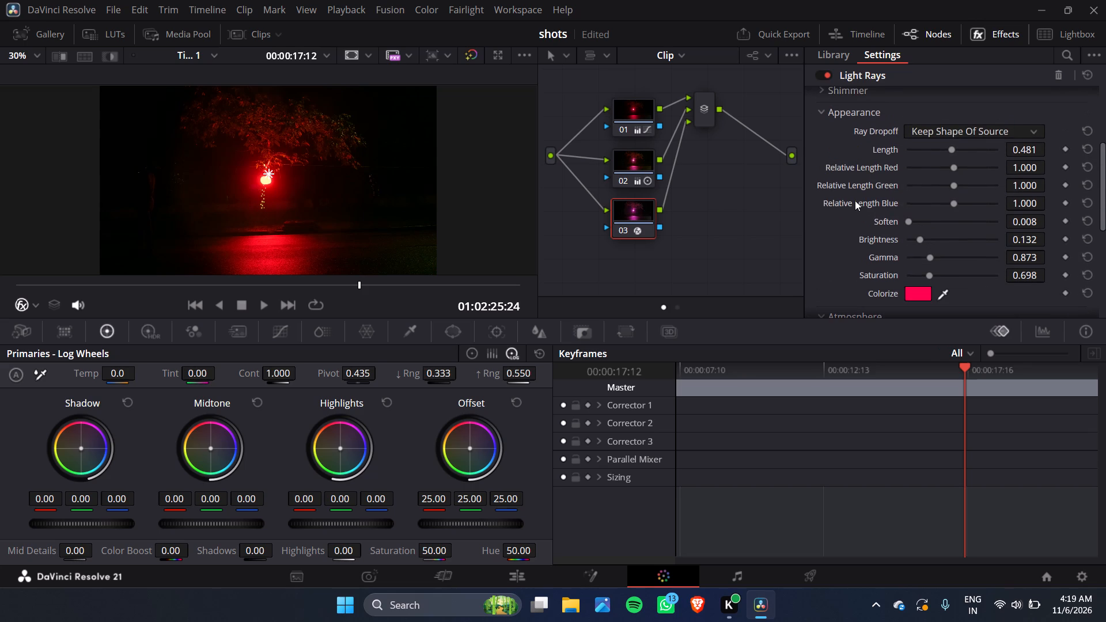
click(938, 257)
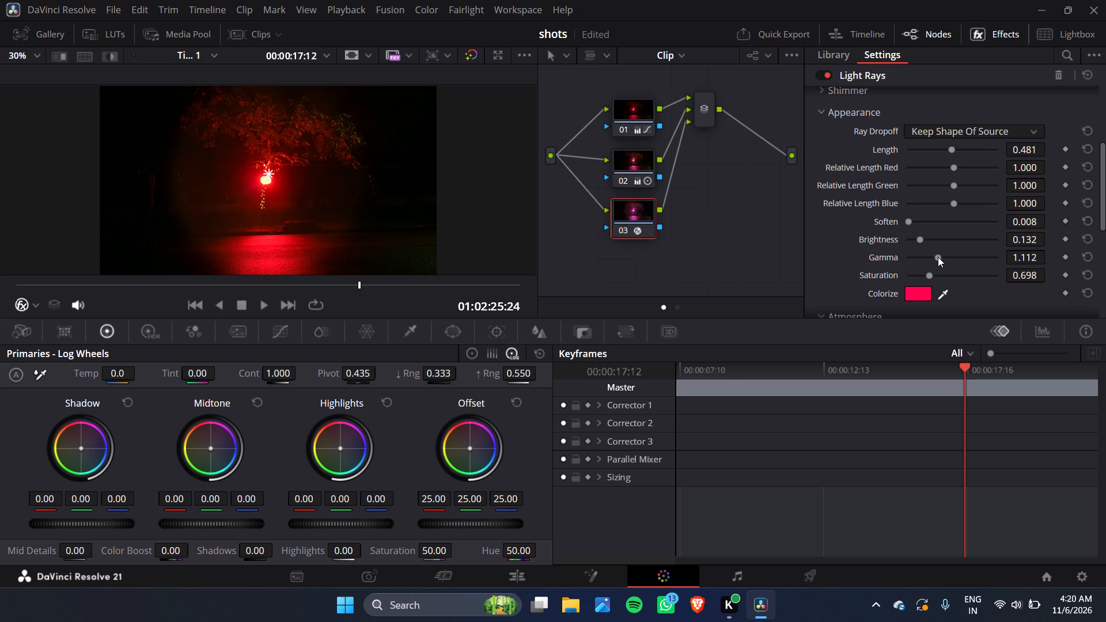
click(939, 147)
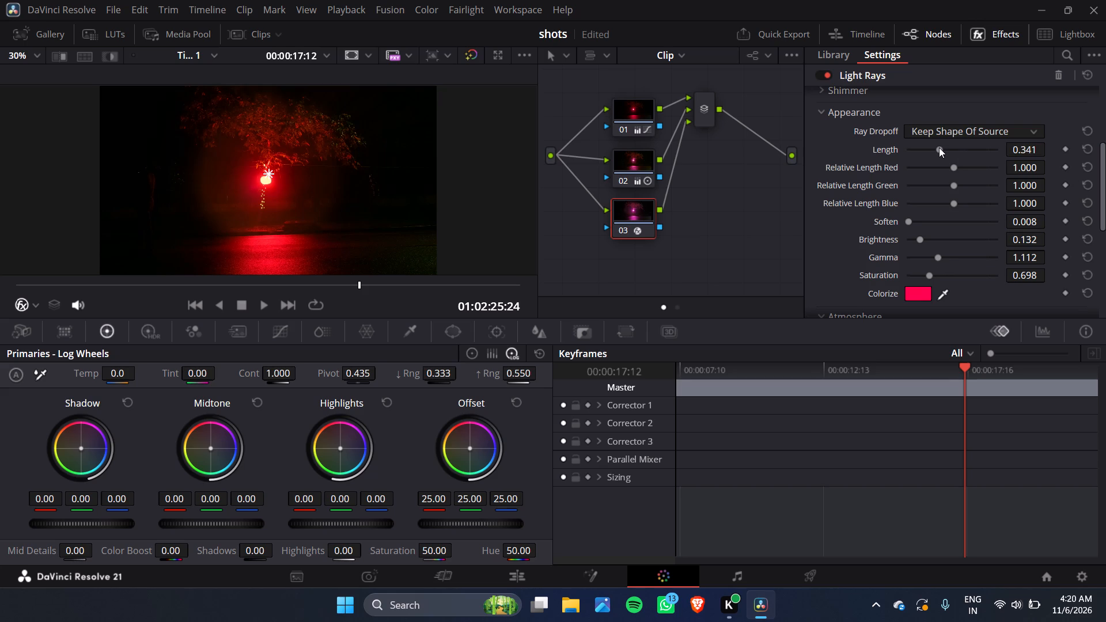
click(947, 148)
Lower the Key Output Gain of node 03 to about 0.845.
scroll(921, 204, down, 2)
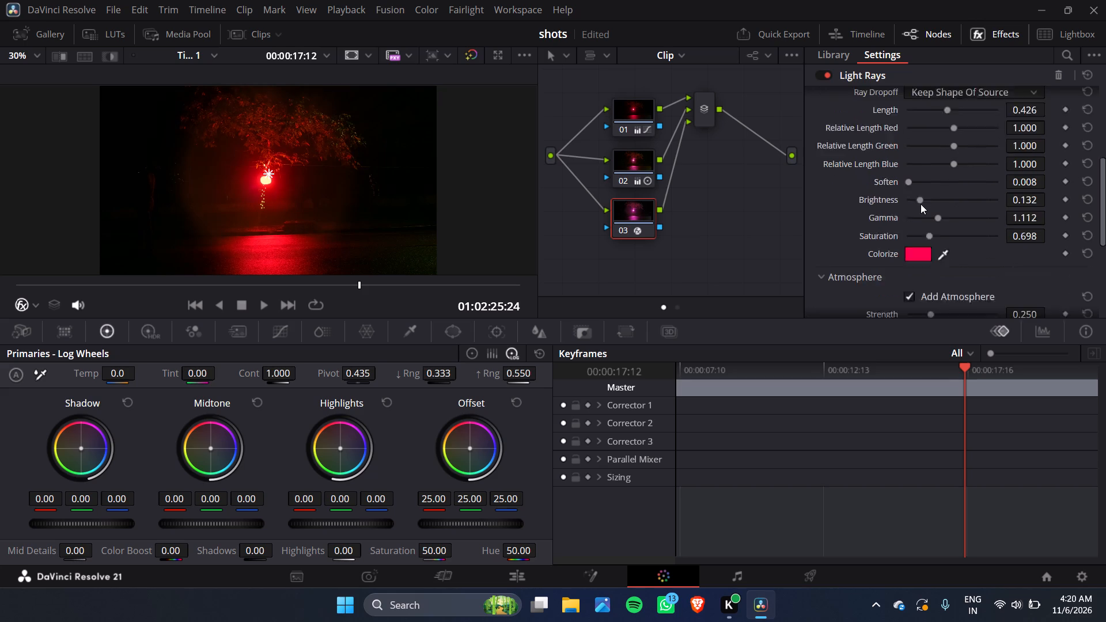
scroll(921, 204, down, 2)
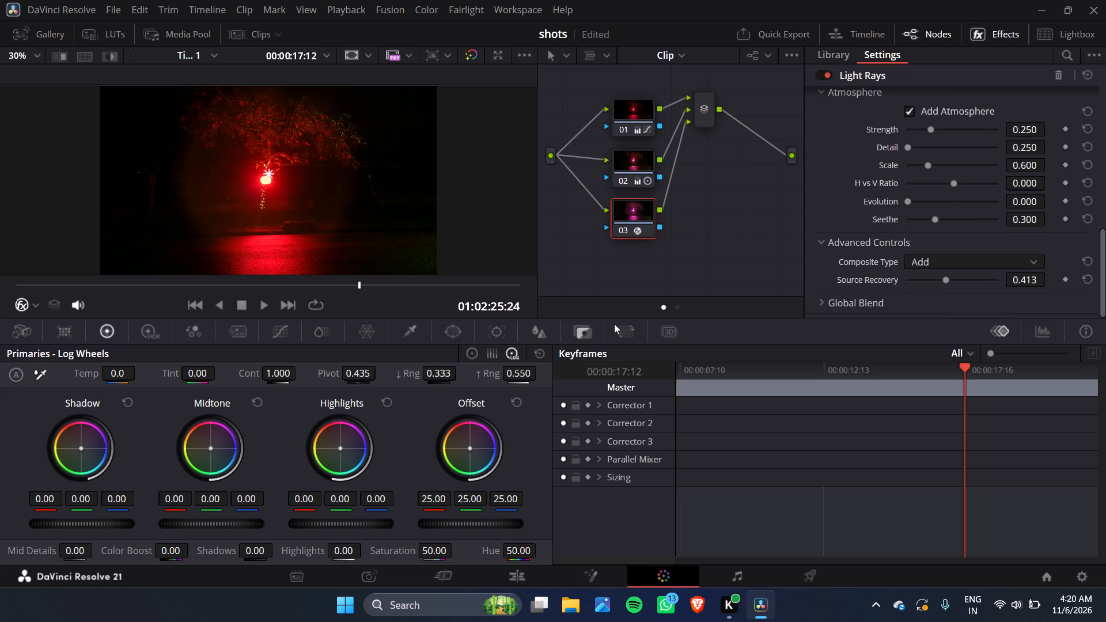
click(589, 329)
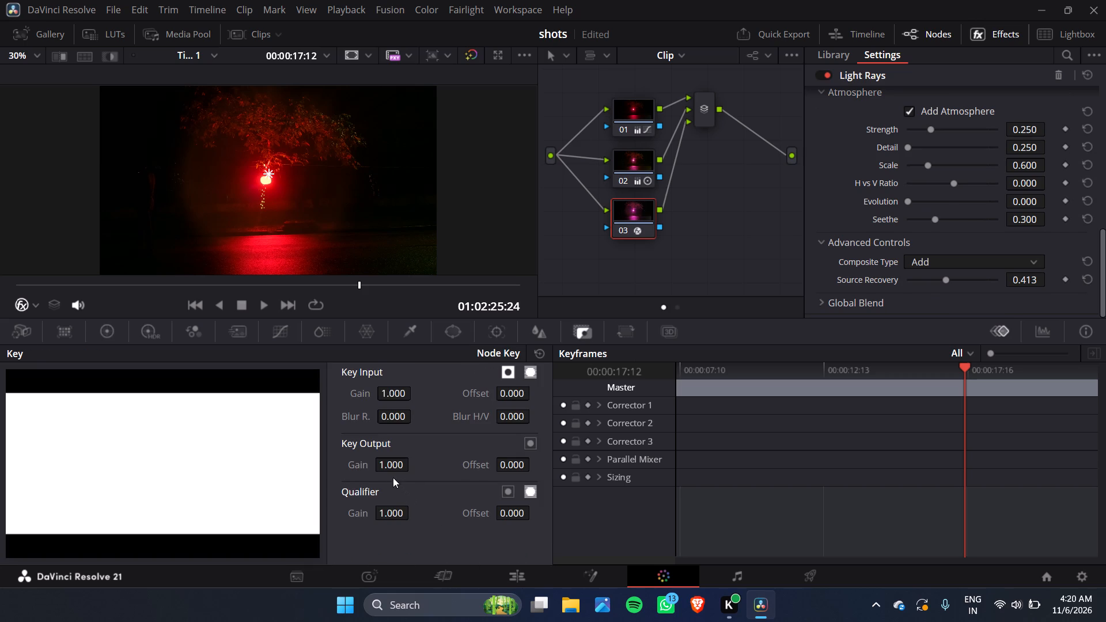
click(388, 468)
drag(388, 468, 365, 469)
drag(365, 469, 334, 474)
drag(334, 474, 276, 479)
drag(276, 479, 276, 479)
Try different Light Rays Gamma and Length values, settling on Gamma about 1.437 and Length about 0.434.
scroll(922, 253, down, 1)
scroll(922, 253, up, 1)
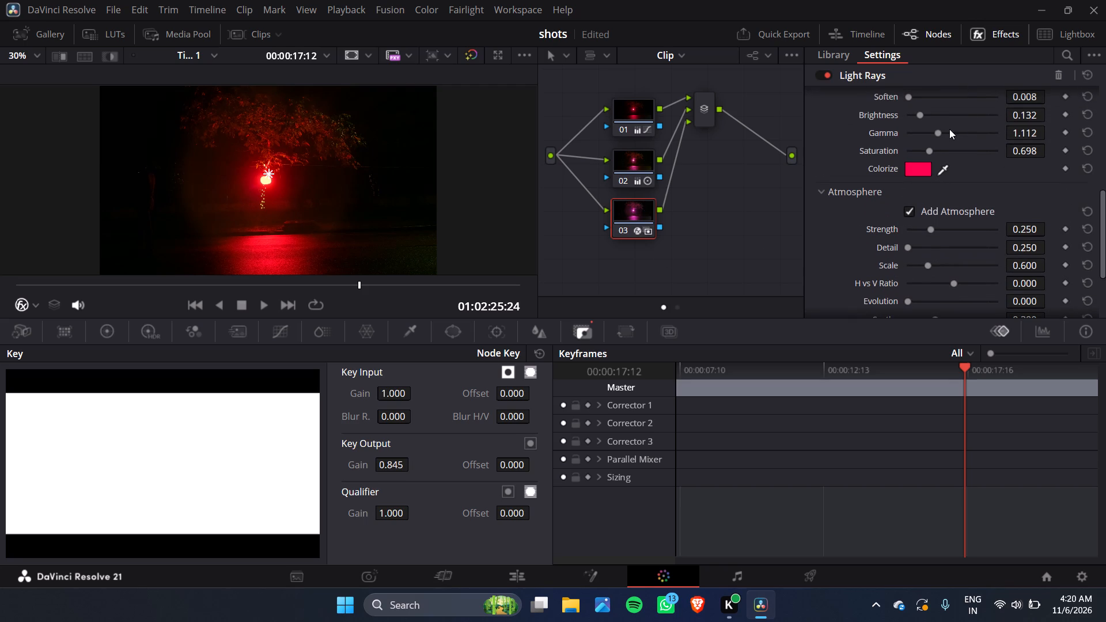
click(949, 132)
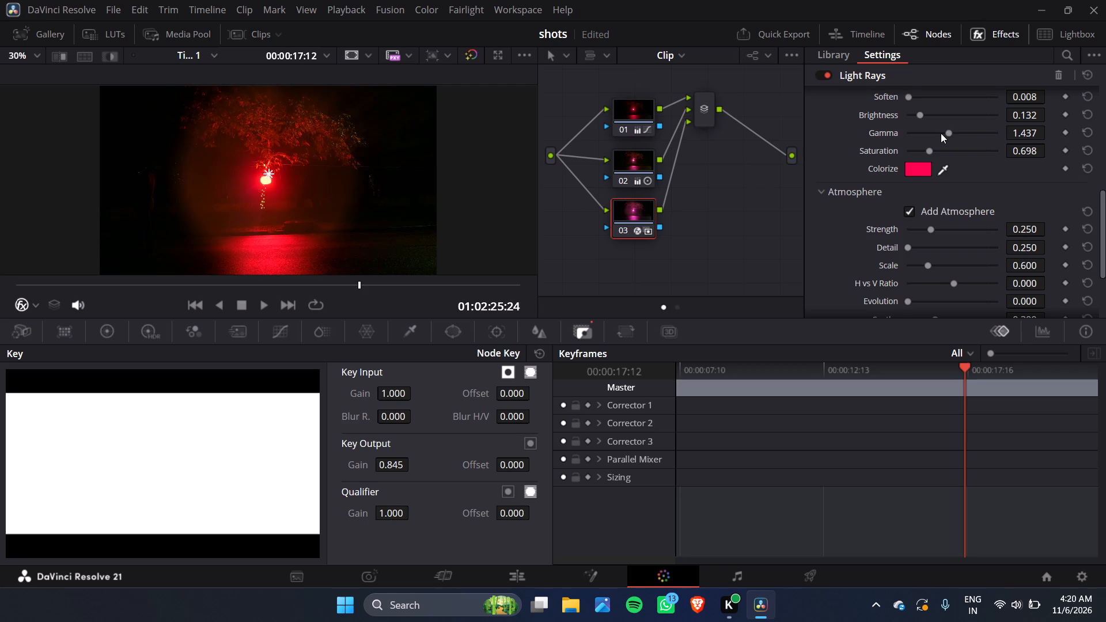
click(941, 133)
scroll(941, 133, up, 2)
click(933, 141)
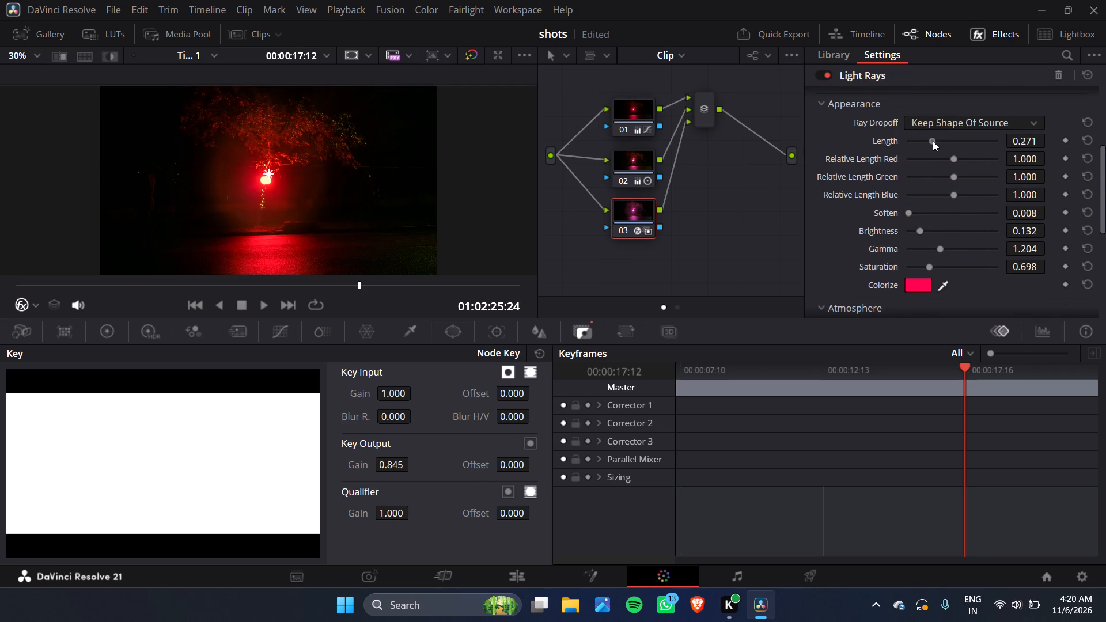
click(945, 139)
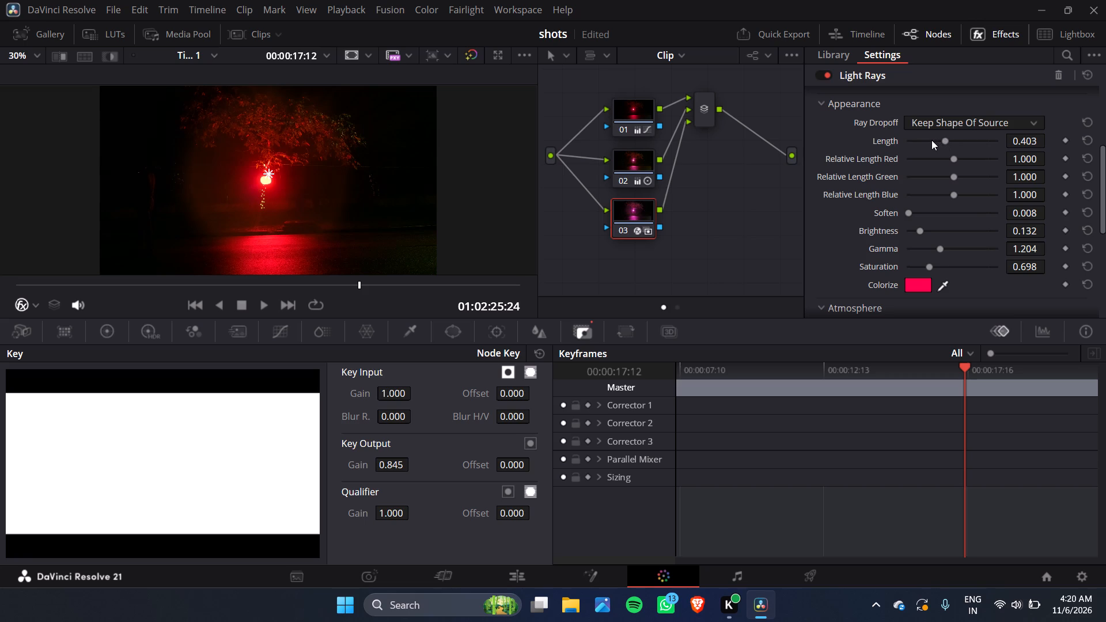
click(938, 140)
click(957, 140)
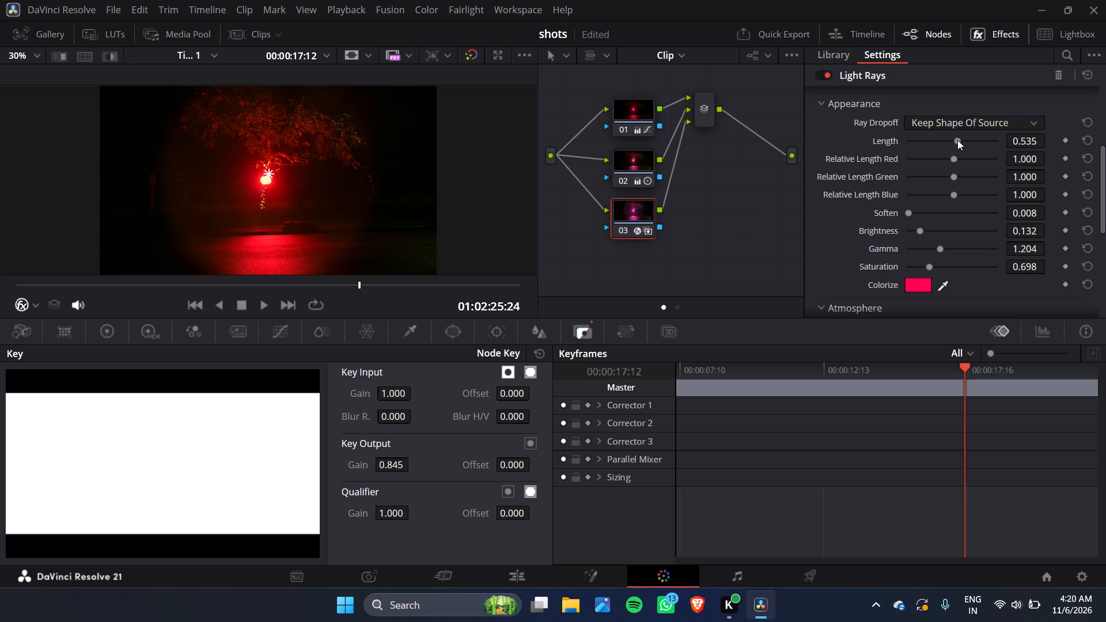
click(921, 140)
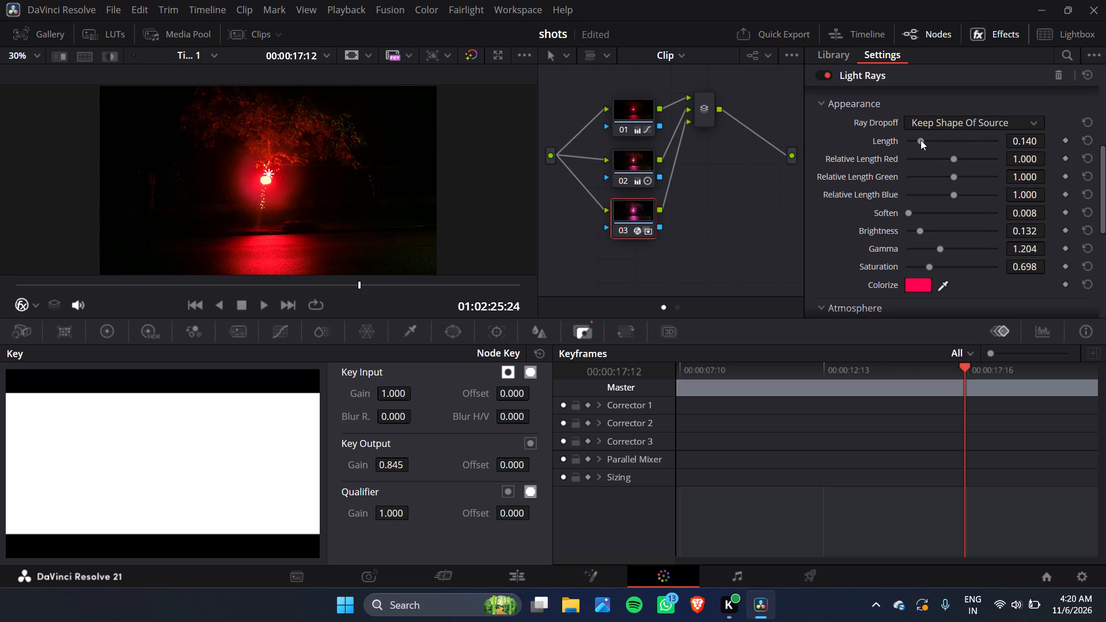
click(930, 140)
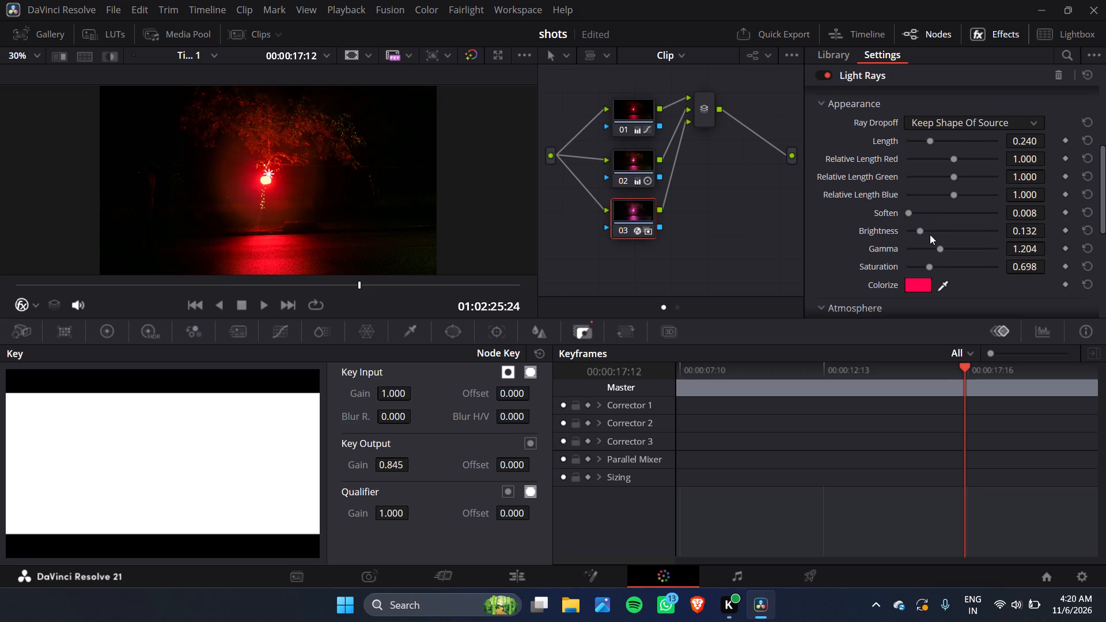
click(960, 250)
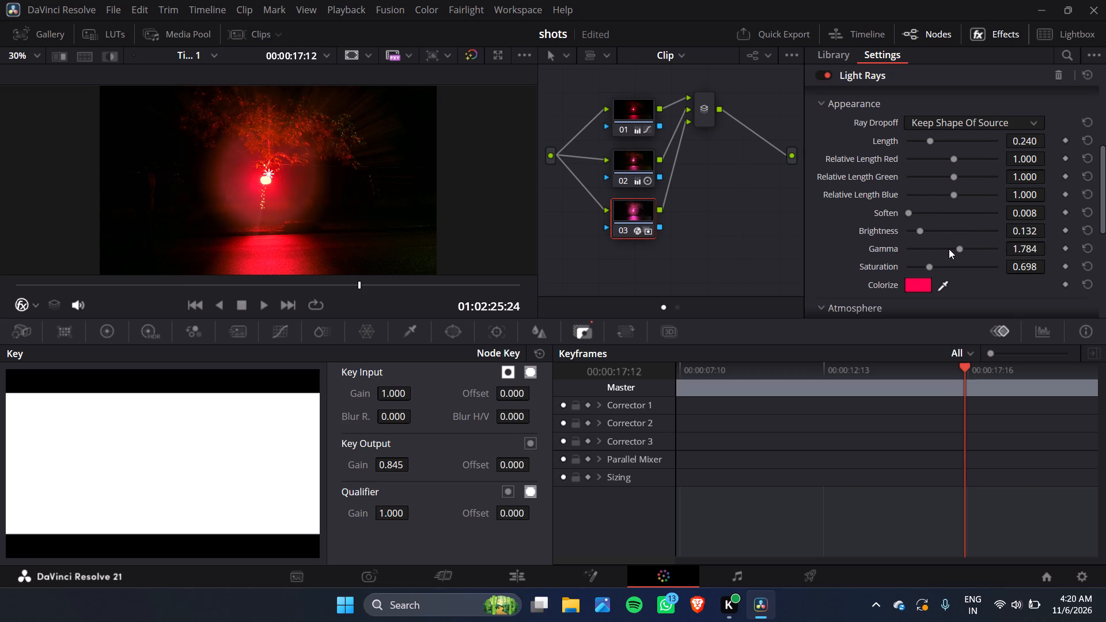
click(949, 249)
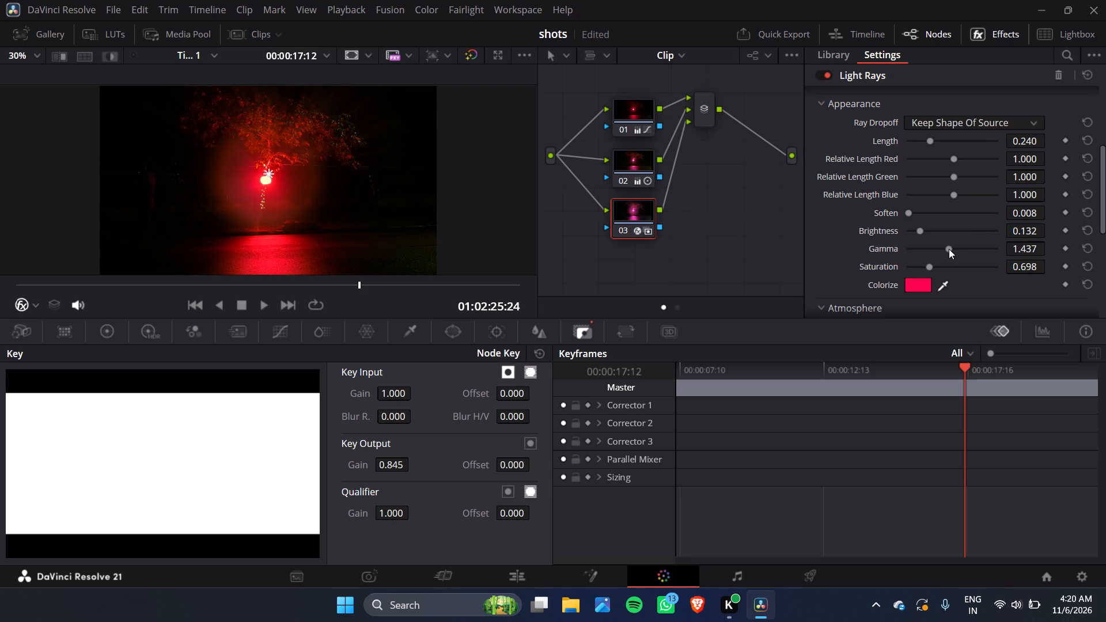
click(948, 139)
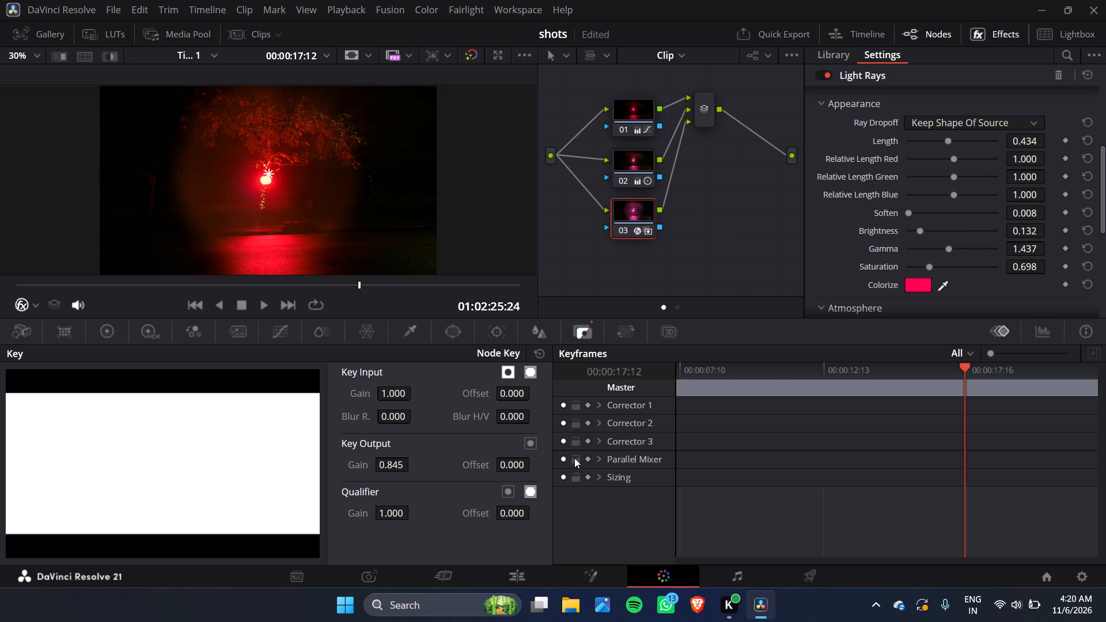
Lower the Key Output Gain of node 03 to about 0.343.
click(397, 465)
drag(391, 466, 168, 488)
drag(403, 466, 354, 466)
drag(354, 466, 256, 479)
drag(256, 479, 263, 481)
Play back the graded night umbrella clip in the edit timeline from several points to review the red look and light rays.
click(531, 580)
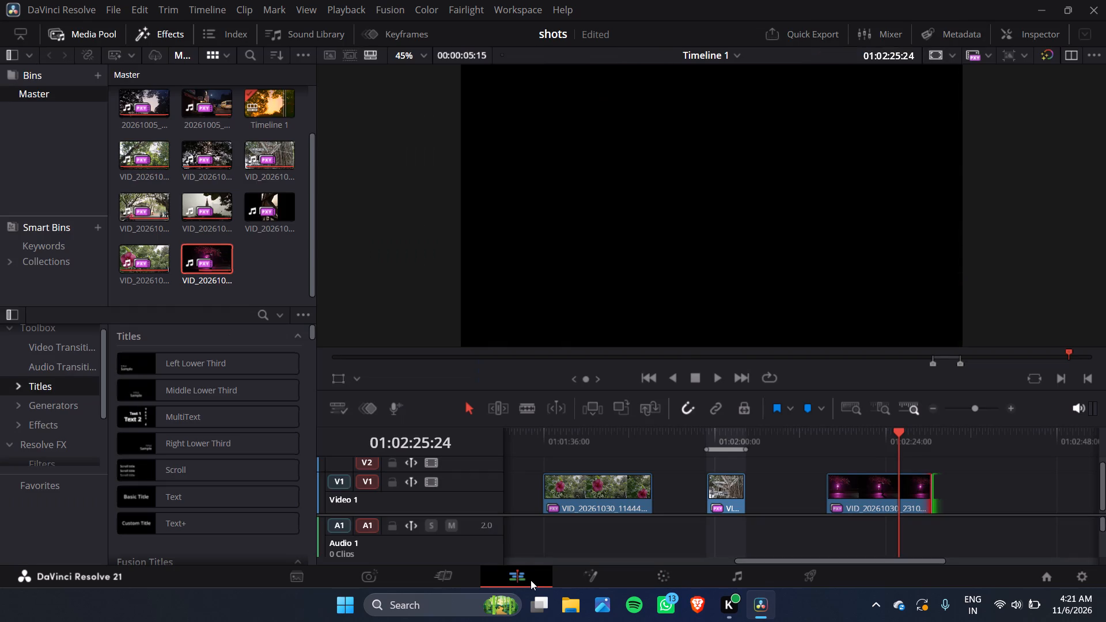
click(855, 429)
key(space)
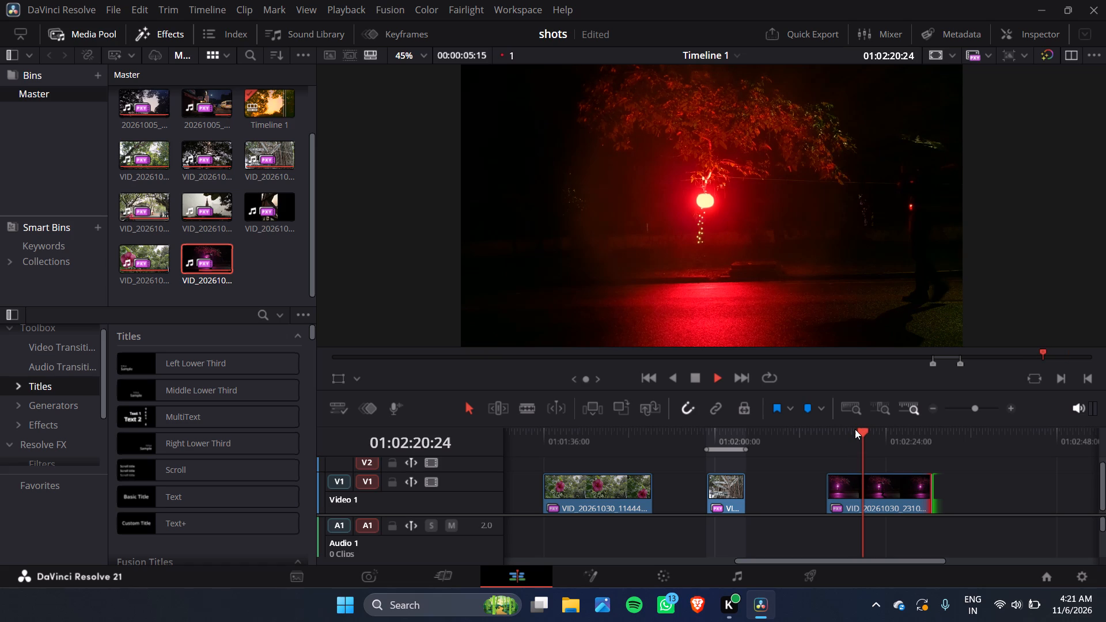
key(space)
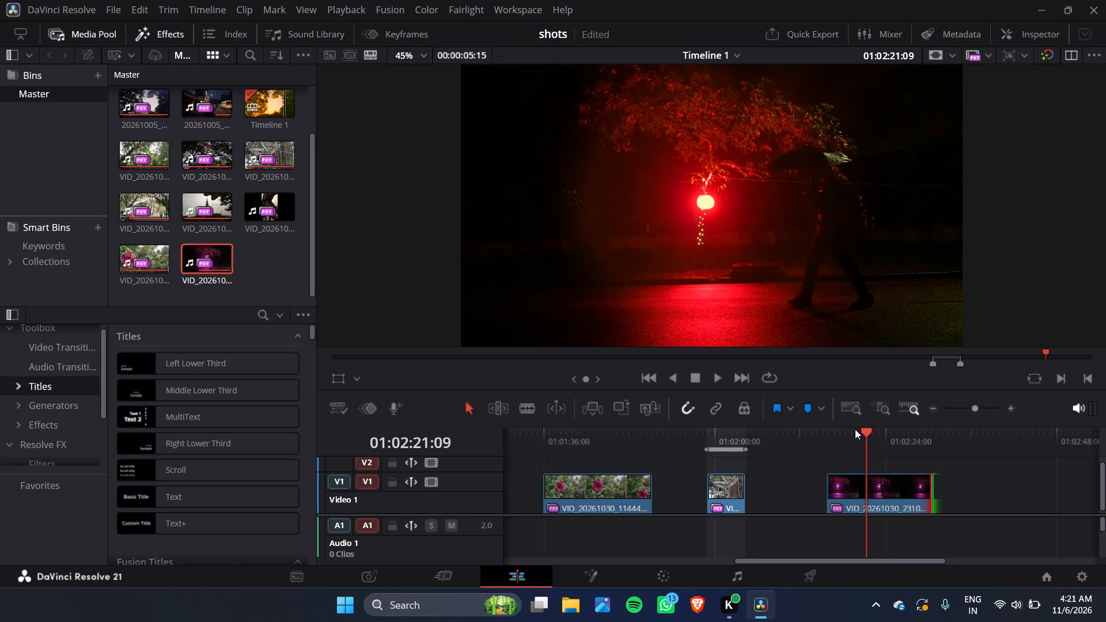
click(846, 435)
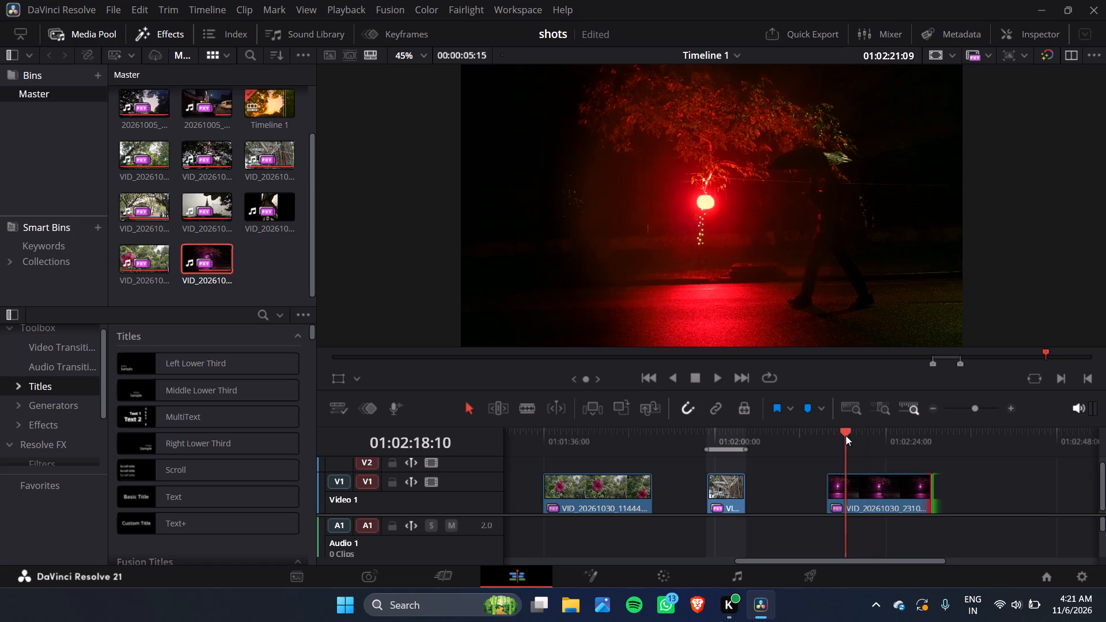
key(space)
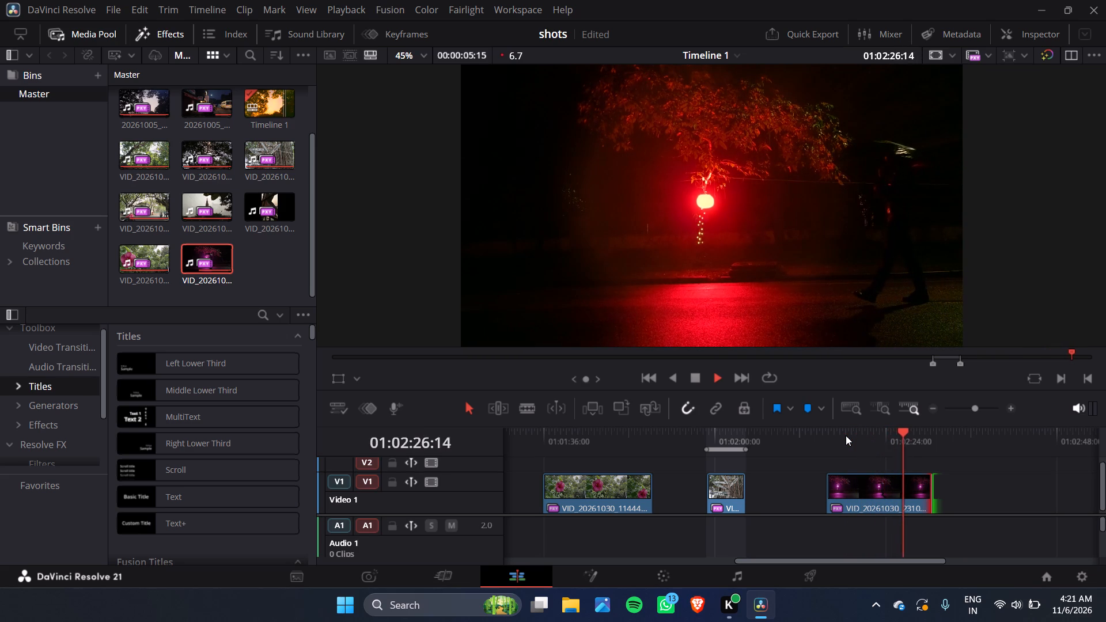
click(846, 435)
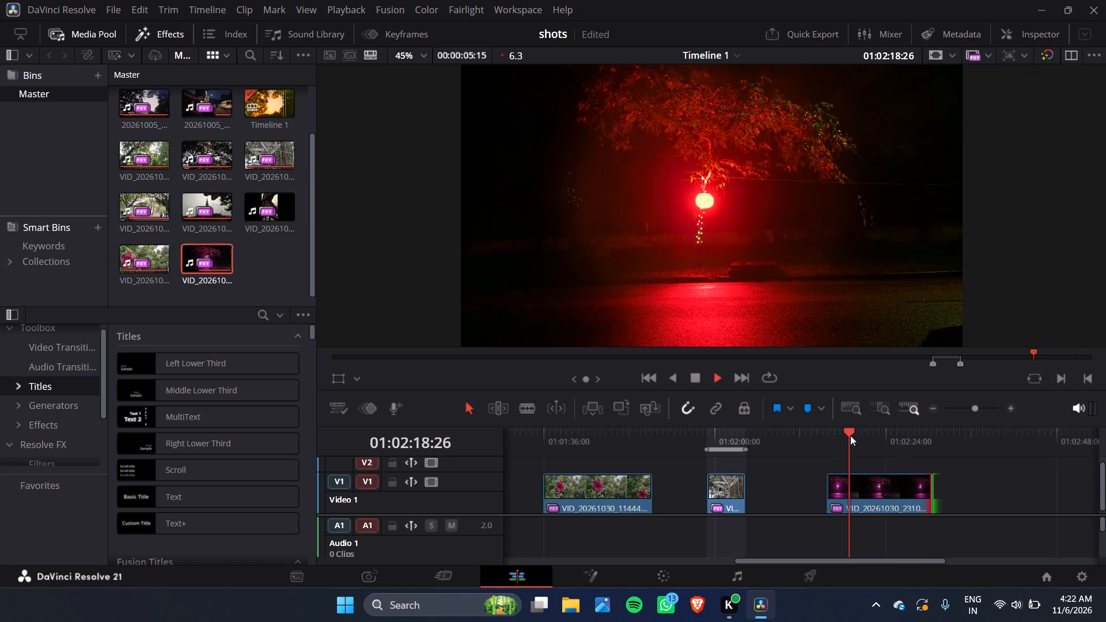
click(862, 435)
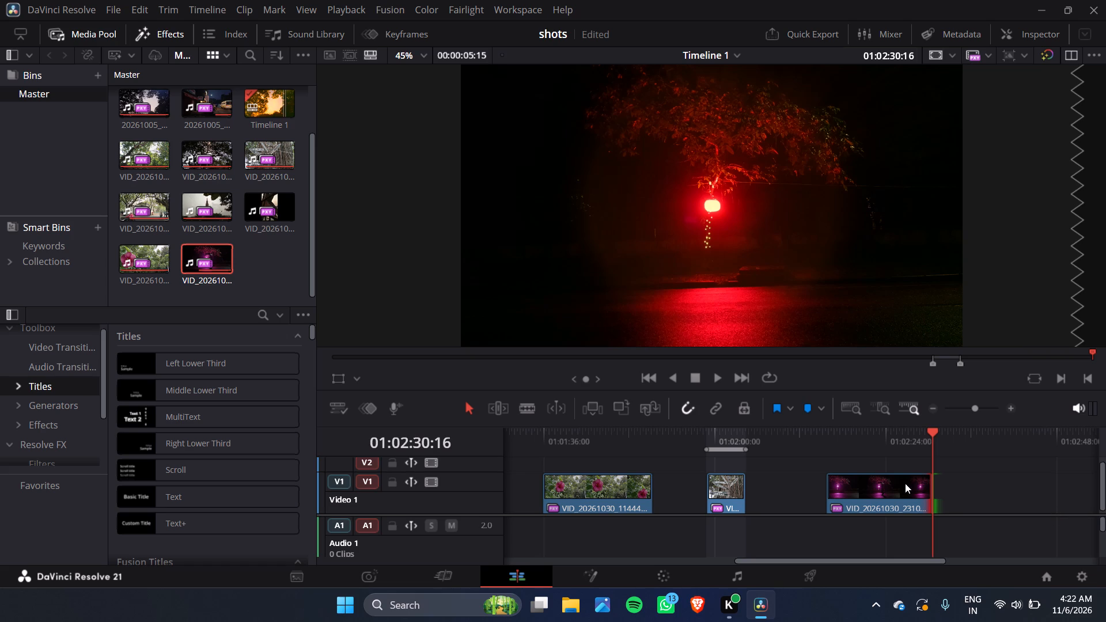
Return to grading the night umbrella clip and fine-tune the Color Boost of node 01 in the primaries.
click(660, 570)
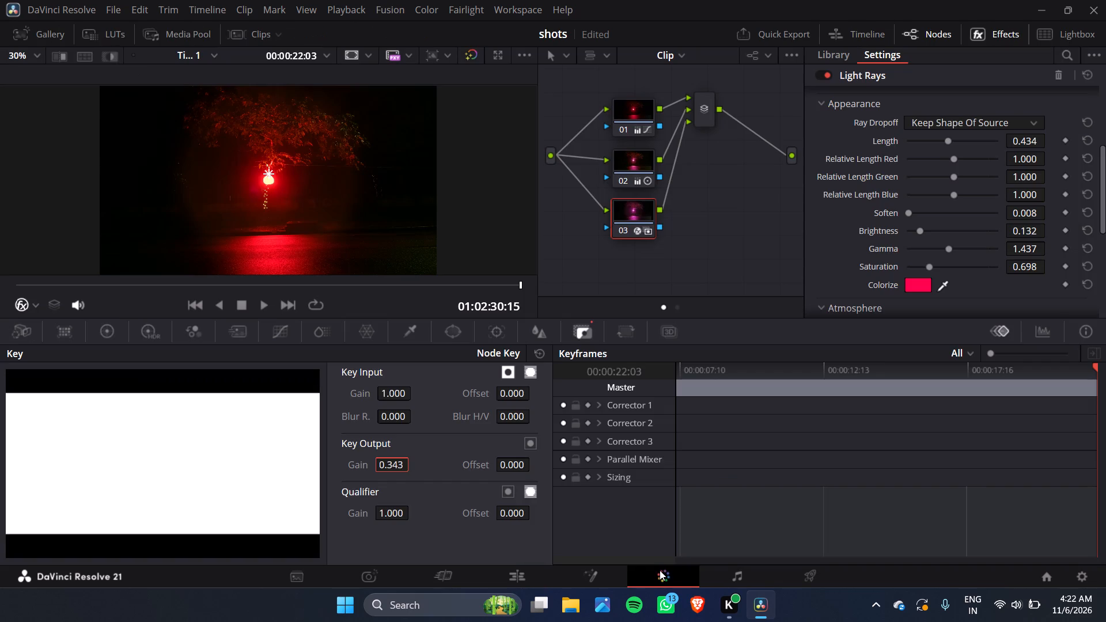
click(93, 333)
click(637, 116)
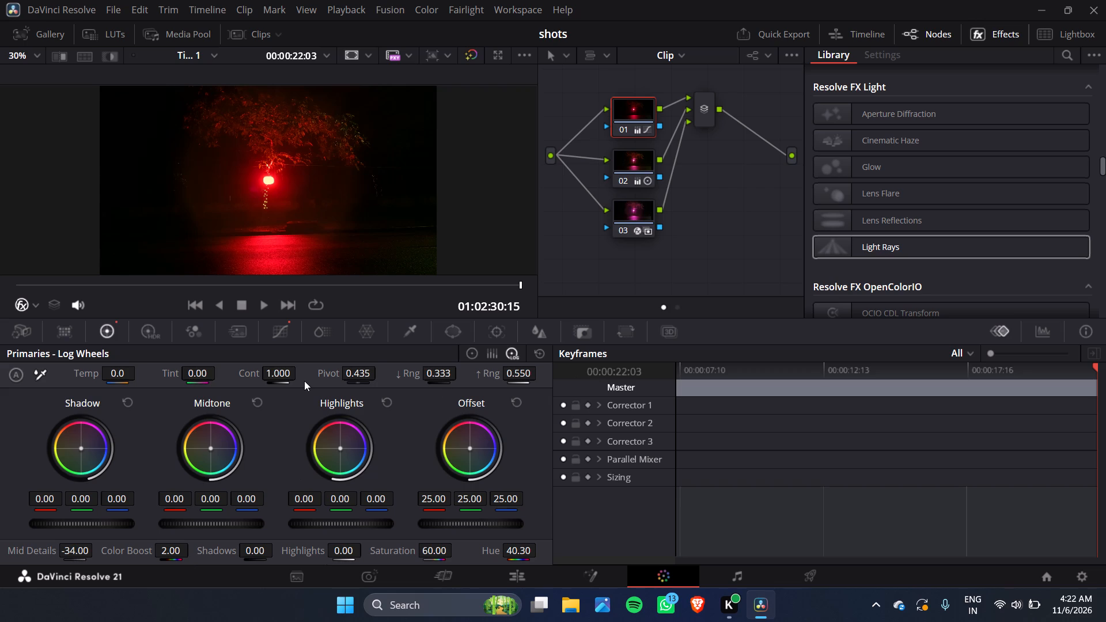
click(181, 547)
drag(162, 549, 181, 547)
drag(181, 547, 168, 552)
drag(163, 549, 169, 550)
drag(163, 549, 168, 549)
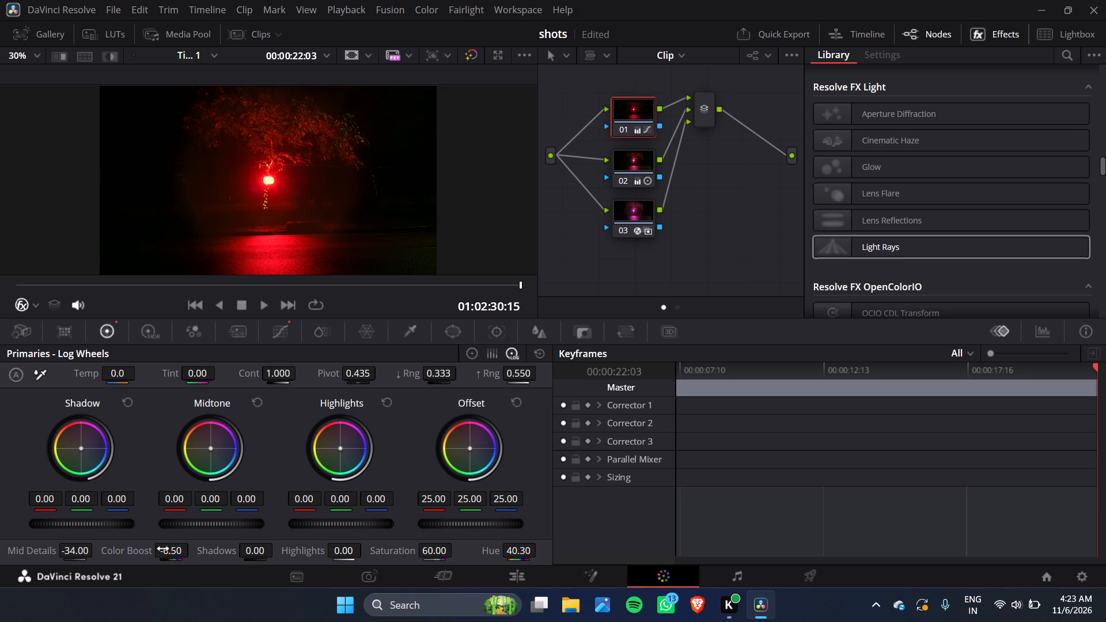